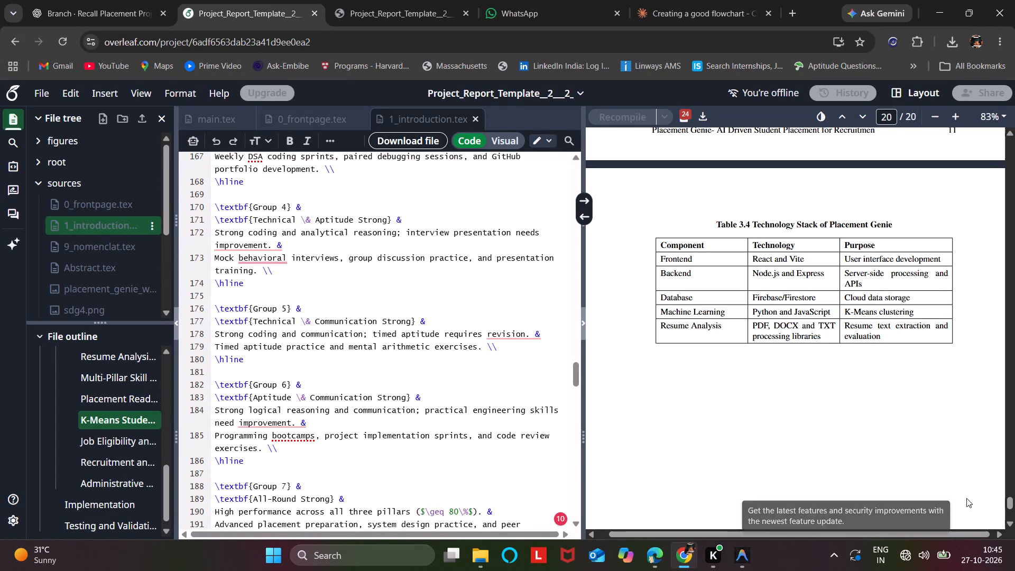
Check the computer's Wi-Fi connection in the list of available networks, then return to the report project.
left_click(902, 563)
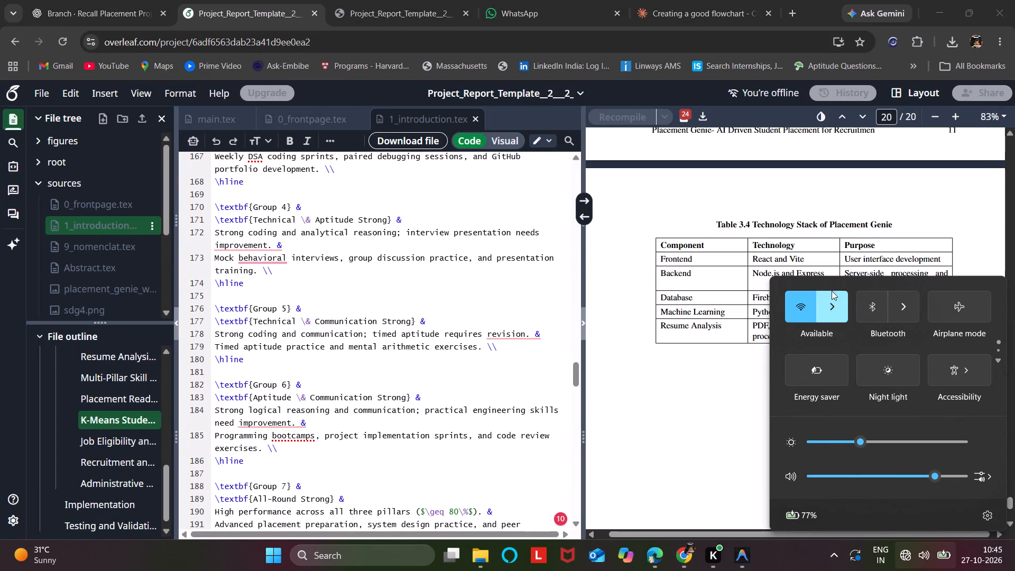
left_click(829, 298)
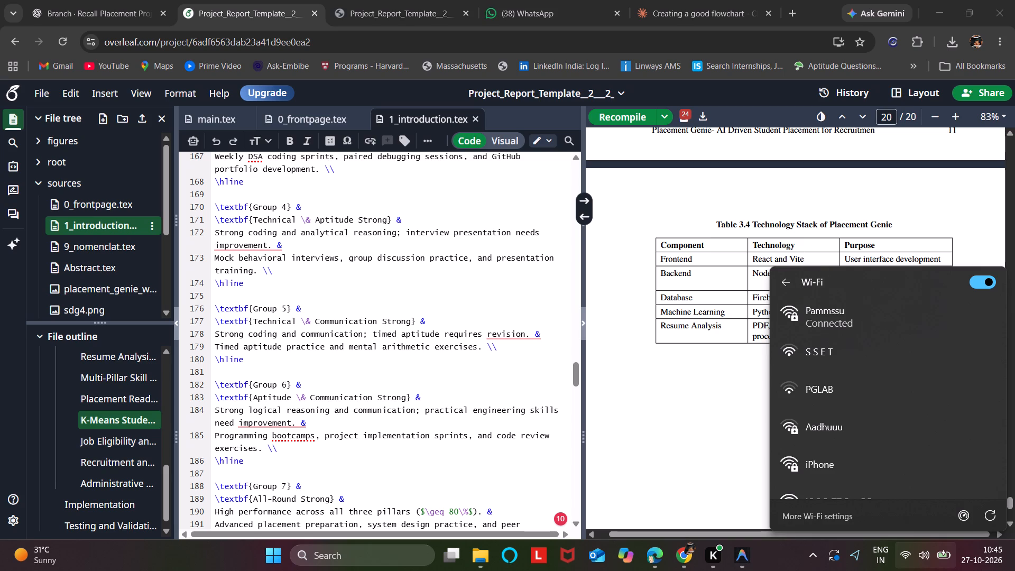
left_click(734, 370)
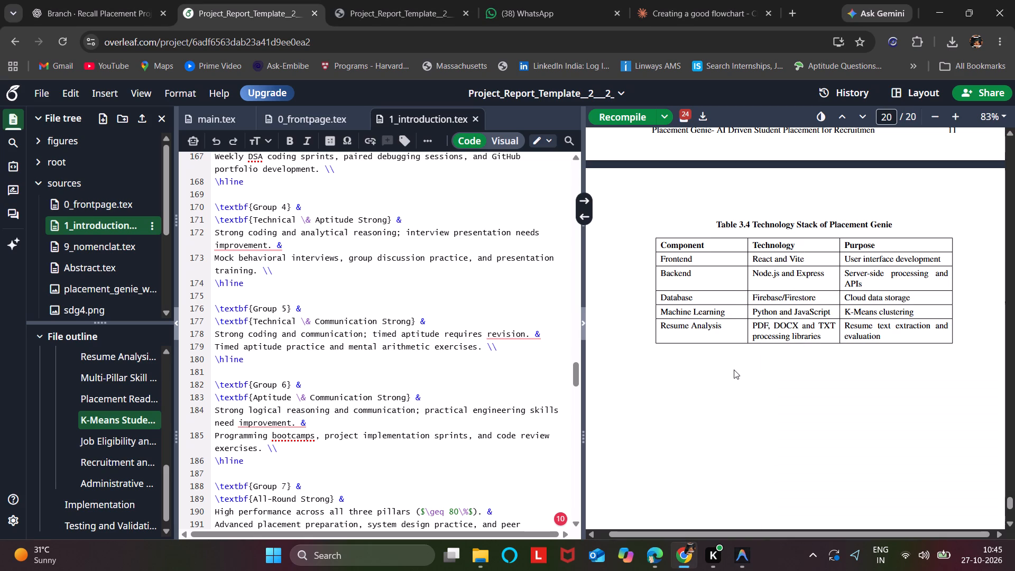
Jump from the Table 3.4 Technology Stack caption in the PDF preview to its LaTeX source.
double_click(762, 224)
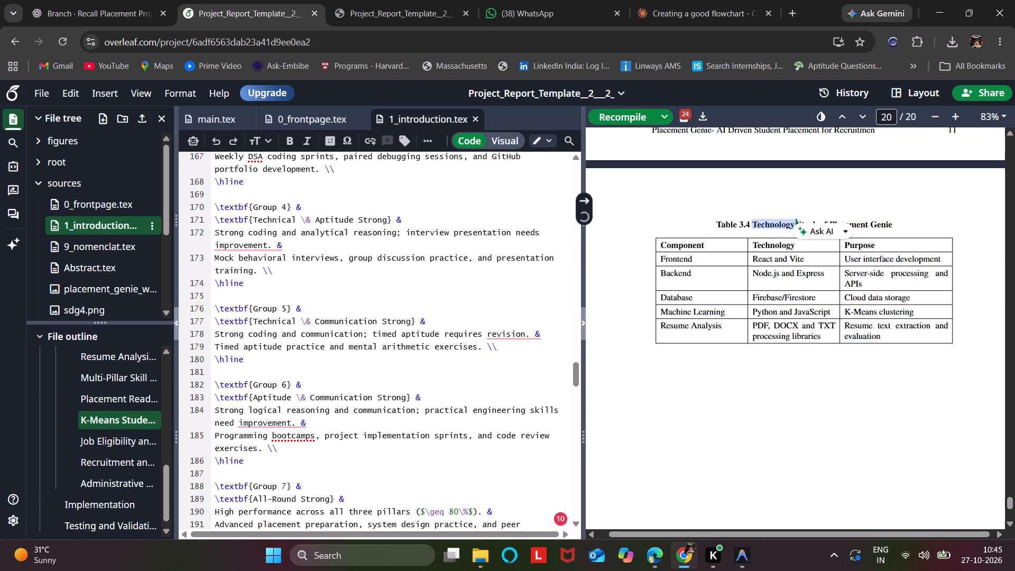
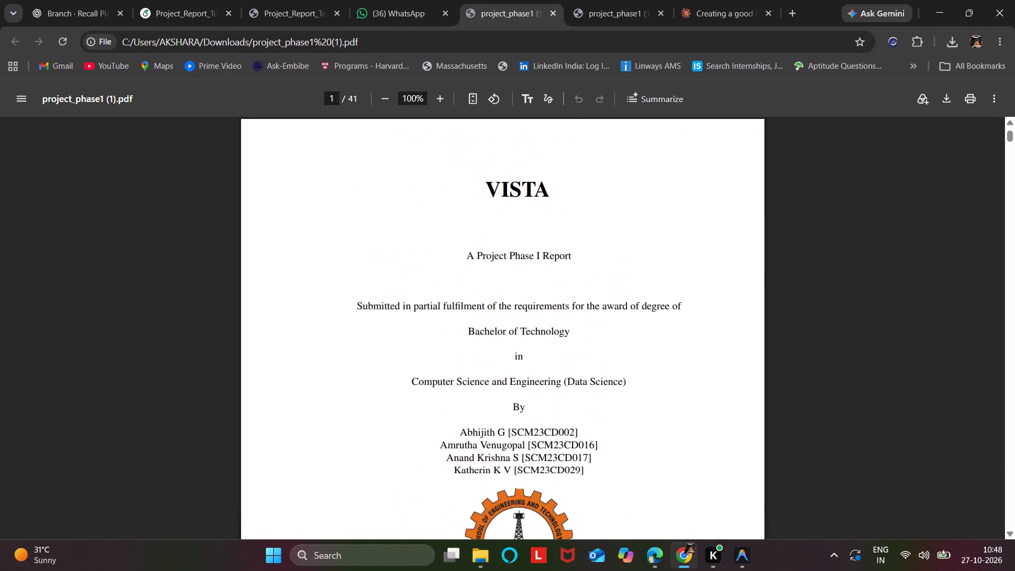
Review the front matter of the VISTA project report PDF, from the title page through the declaration and acknowledgement to the abstract.
scroll(525, 323, "down", 11)
scroll(525, 323, "up", 1)
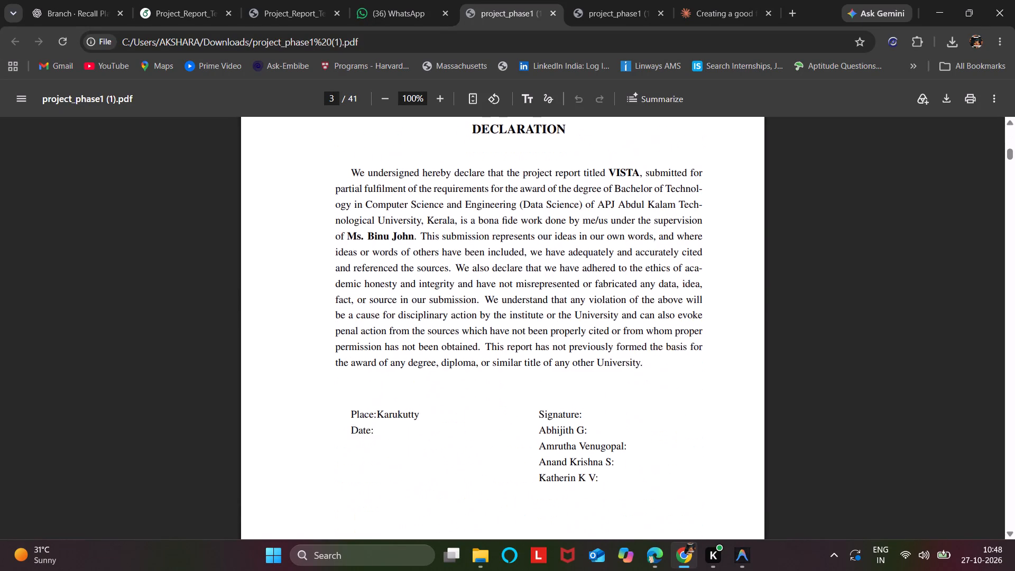
scroll(525, 323, "up", 1)
scroll(525, 323, "down", 5)
scroll(525, 323, "up", 2)
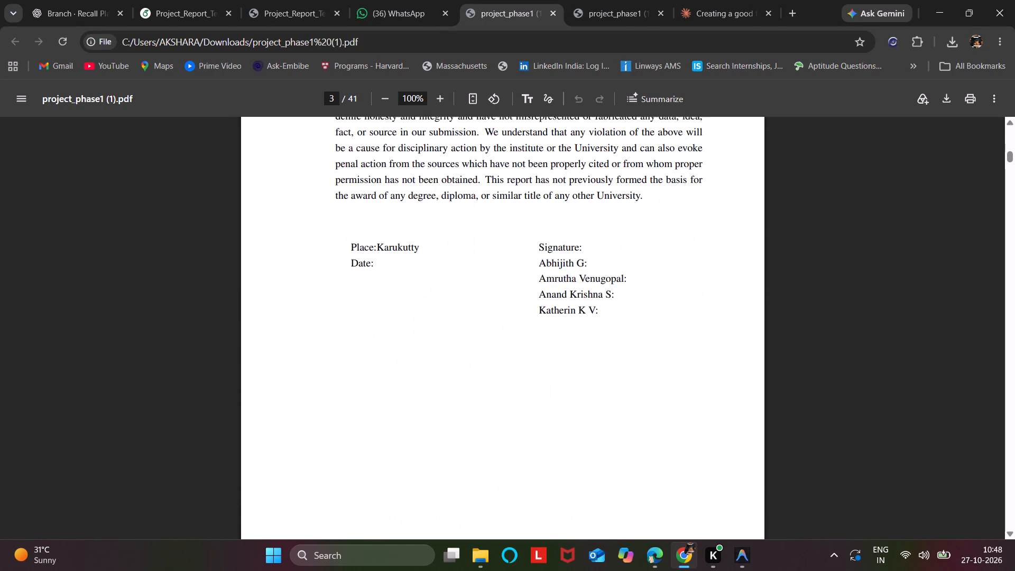
scroll(525, 323, "up", 1)
scroll(525, 323, "down", 8)
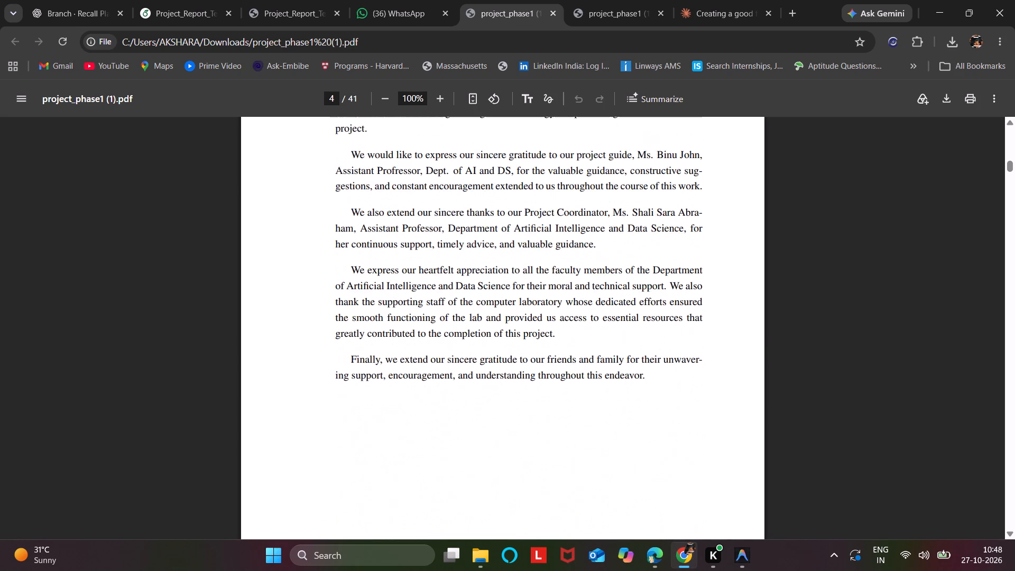
scroll(525, 323, "down", 7)
scroll(525, 323, "up", 1)
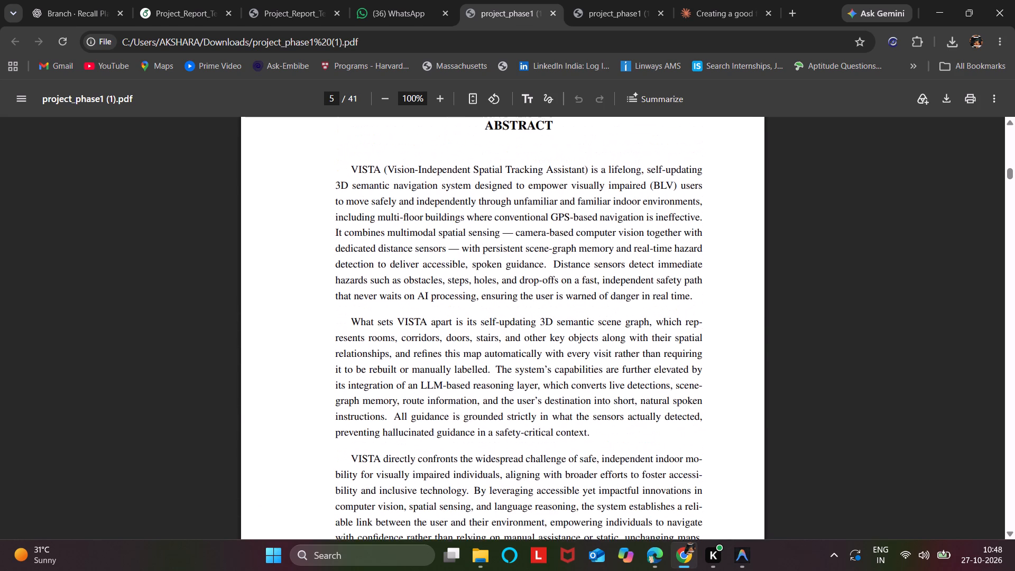
scroll(525, 323, "down", 2)
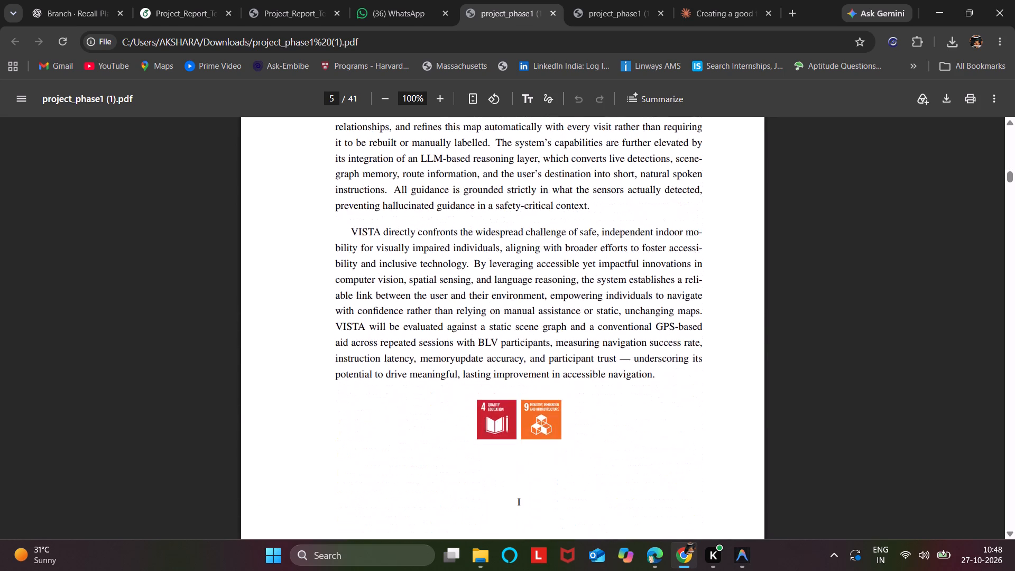
Review the report's front matter, from the end of the abstract through the table of contents to the list of figures.
scroll(525, 323, "down", 2)
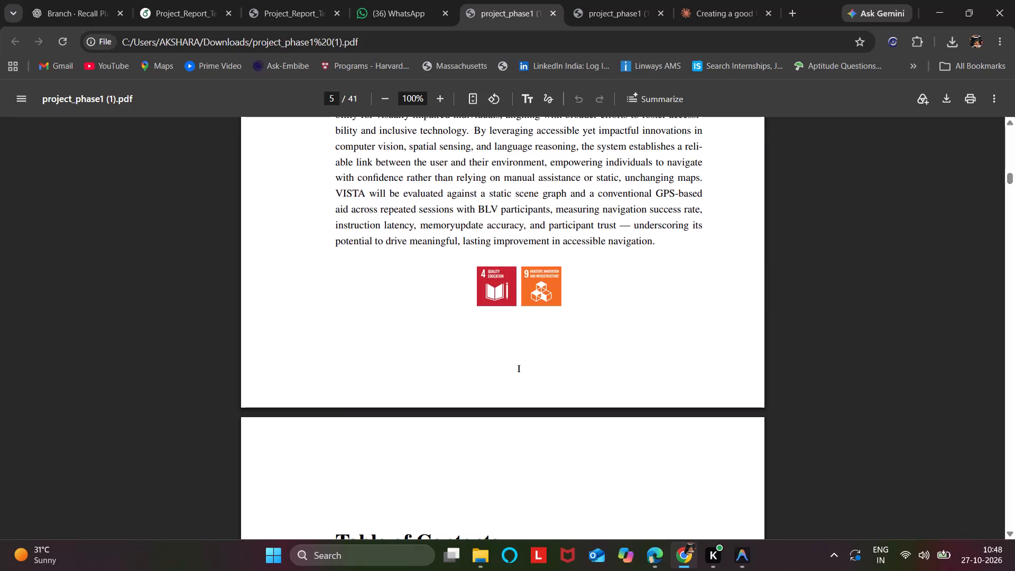
scroll(525, 323, "down", 4)
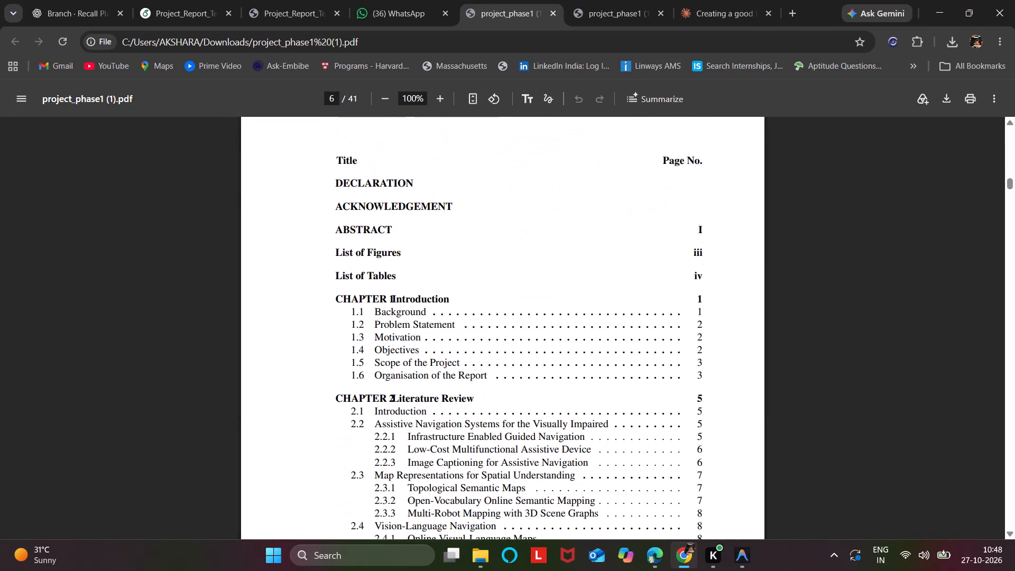
scroll(525, 323, "down", 2)
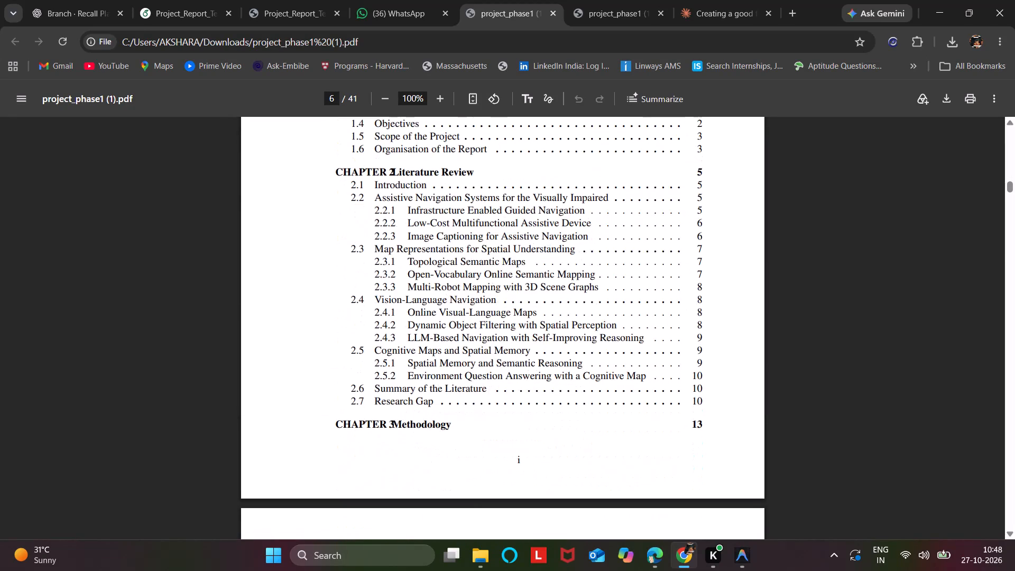
scroll(525, 323, "up", 1)
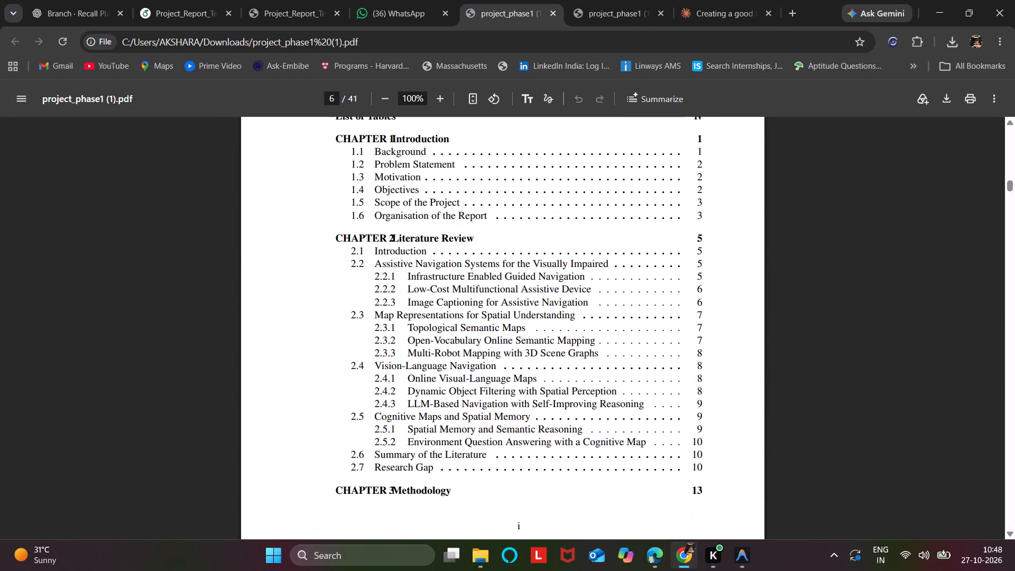
scroll(525, 323, "down", 8)
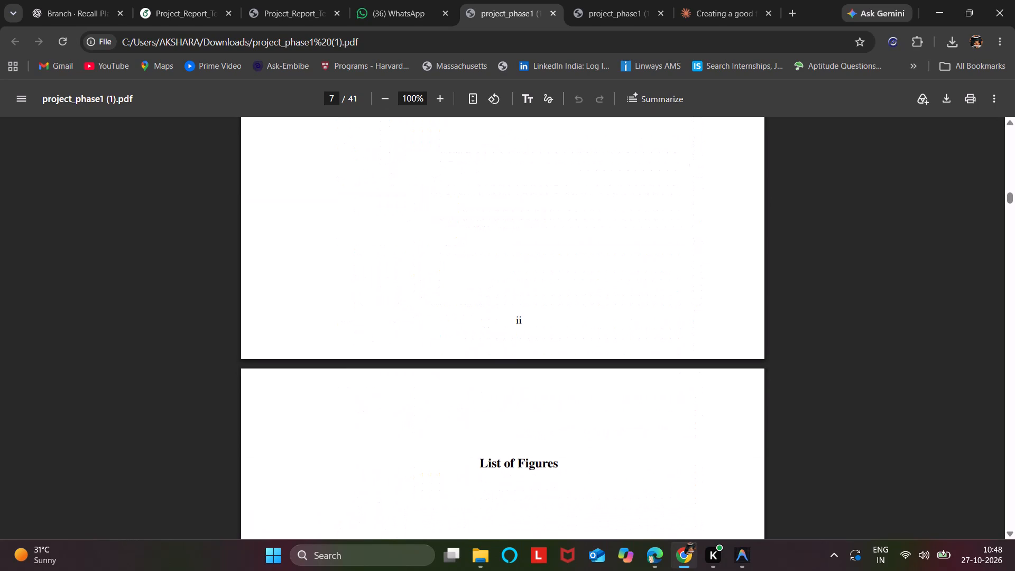
scroll(525, 323, "up", 7)
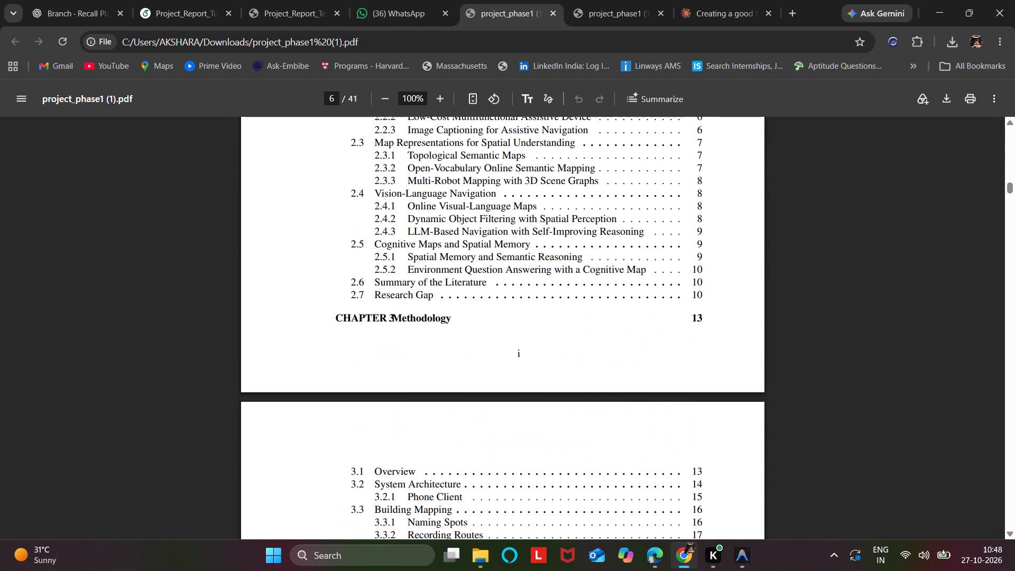
scroll(525, 323, "up", 1)
scroll(525, 323, "down", 3)
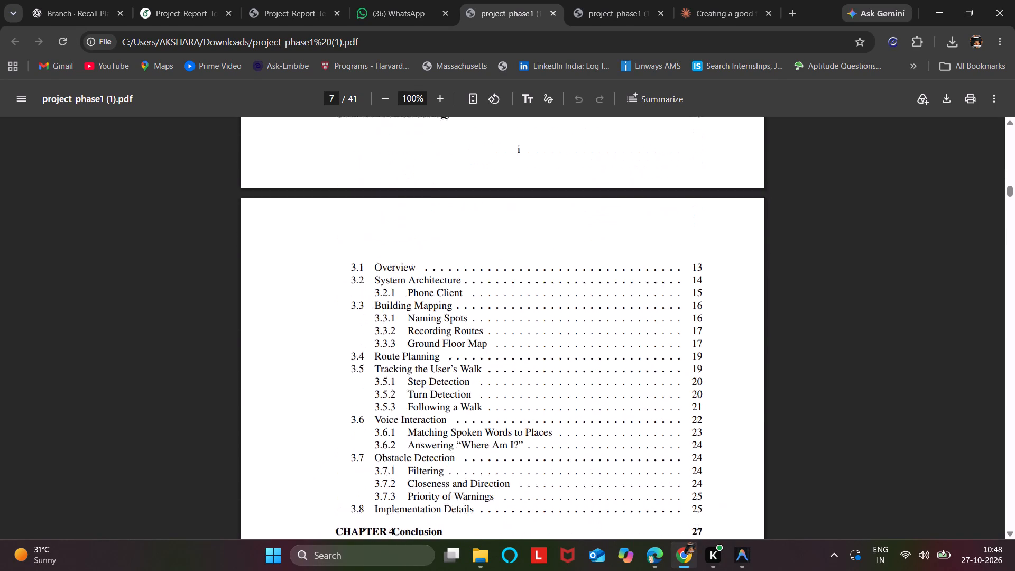
scroll(525, 323, "down", 9)
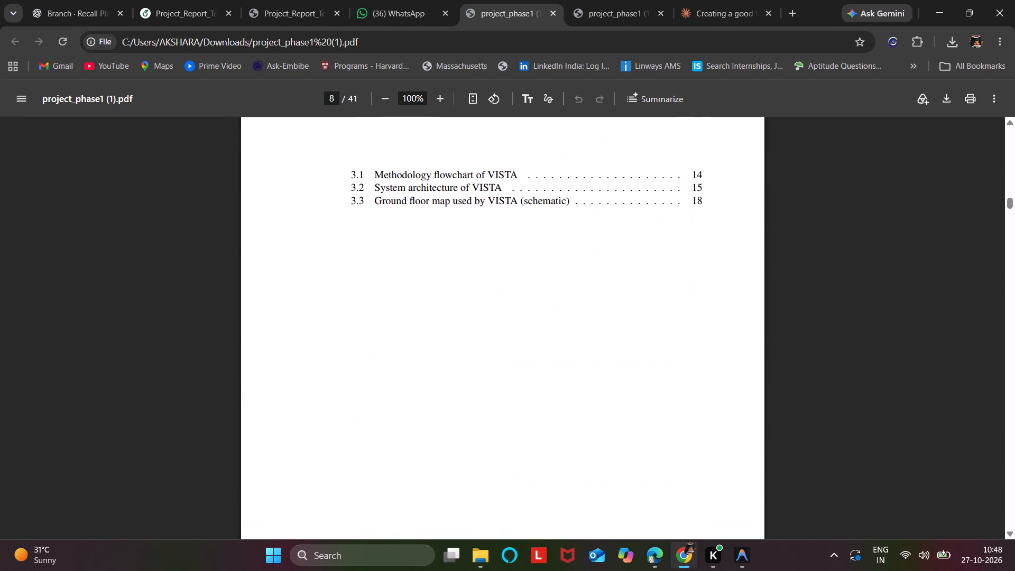
Read through Chapter 1, Introduction, from Background to Organisation of the Report, and on to the start of the Chapter 2 Literature Review.
scroll(525, 323, "down", 13)
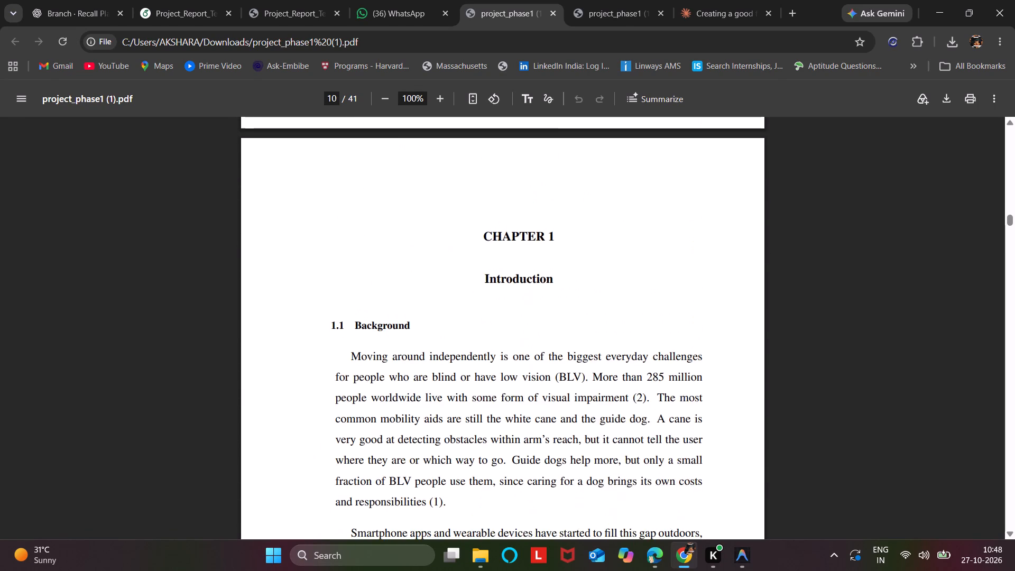
scroll(525, 323, "down", 9)
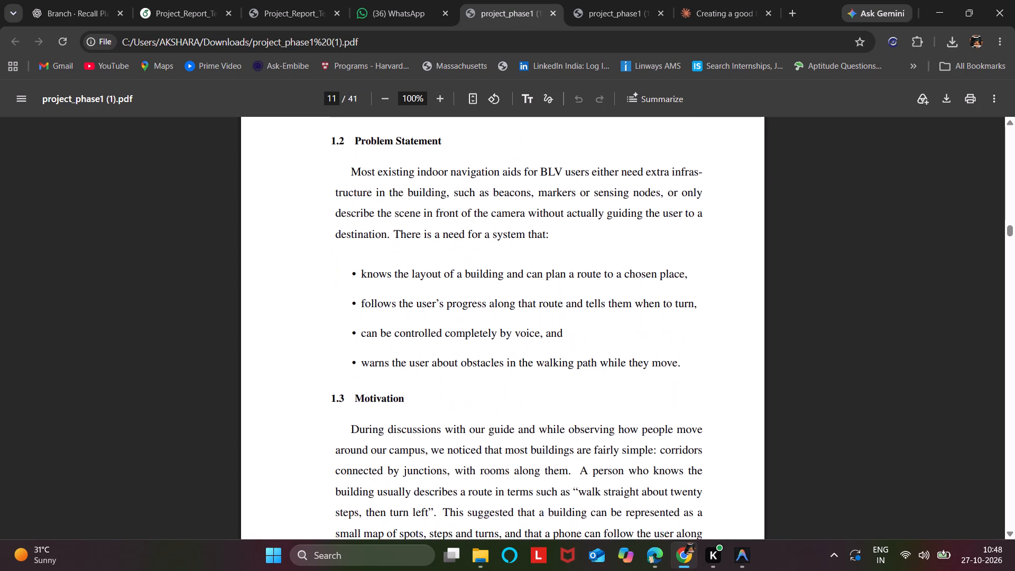
scroll(525, 323, "down", 5)
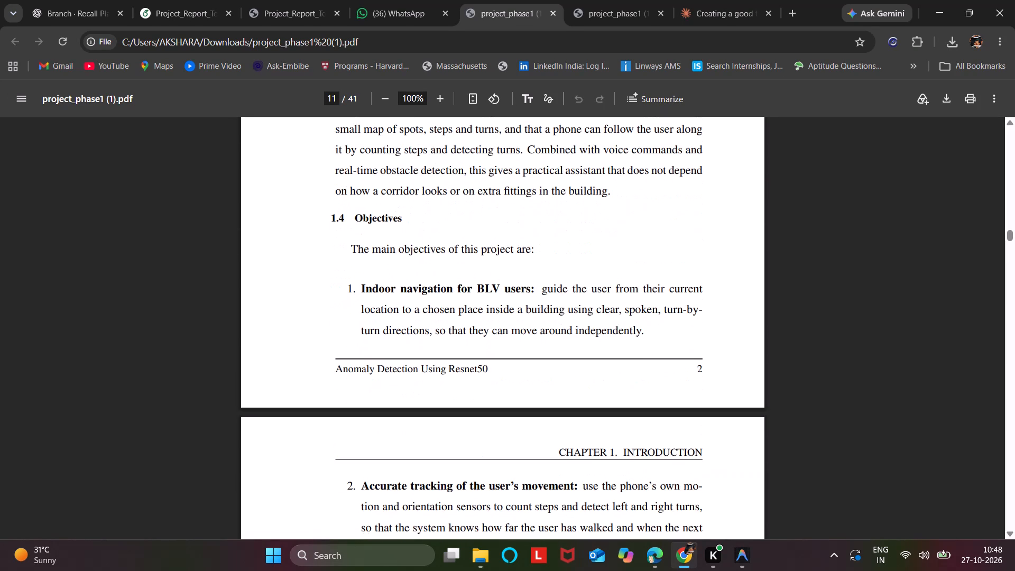
scroll(525, 323, "down", 7)
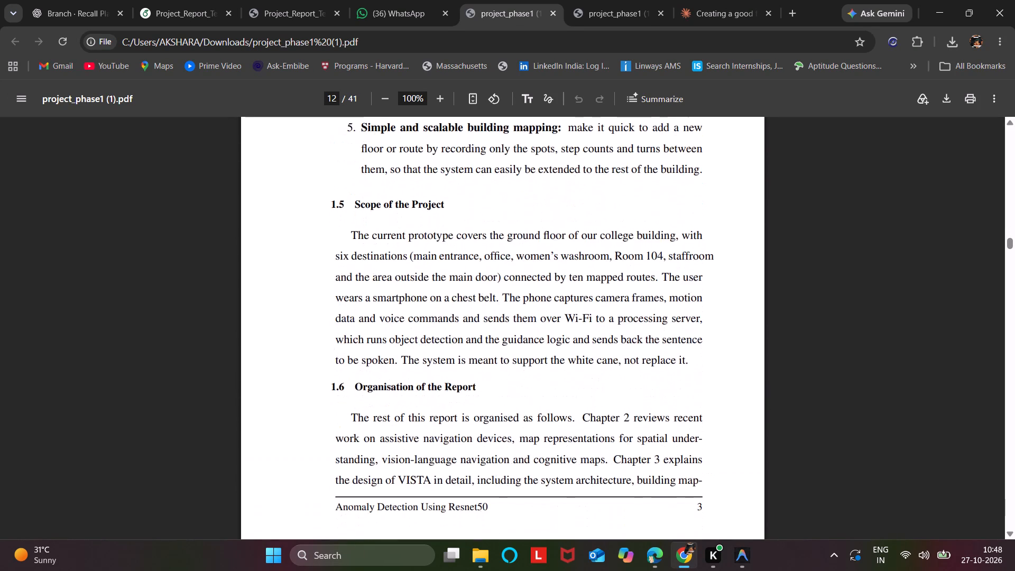
scroll(525, 323, "down", 10)
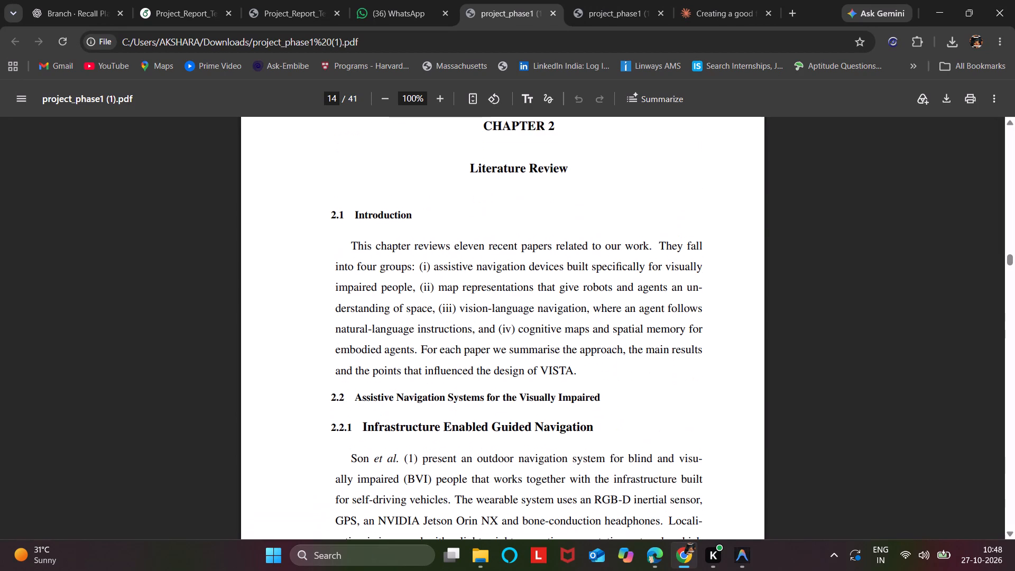
Read through Chapter 2, Literature Review, from its Introduction to section 2.5.2, Environment Question Answering with a Cognitive Map.
scroll(525, 323, "down", 2)
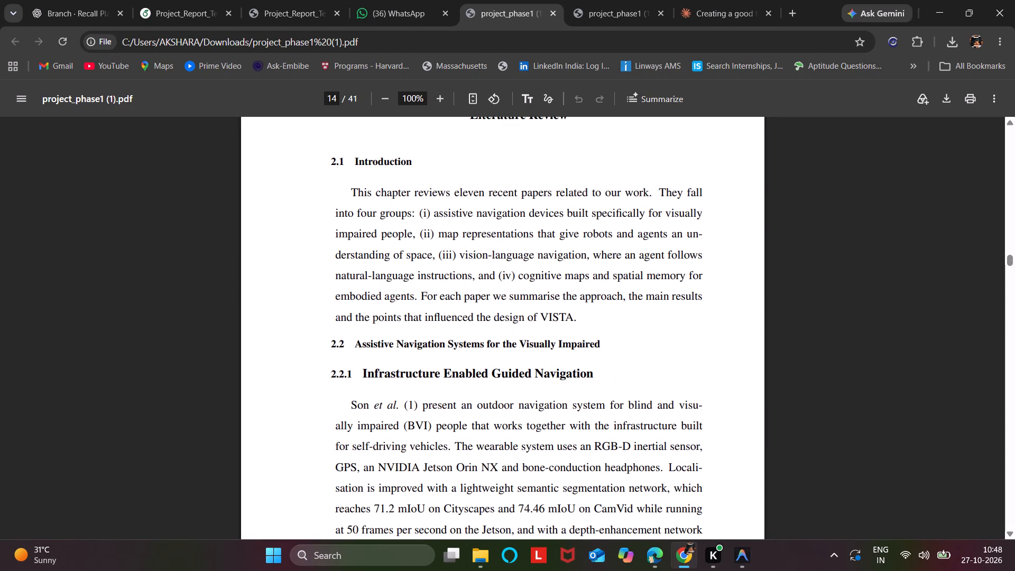
scroll(525, 323, "down", 1)
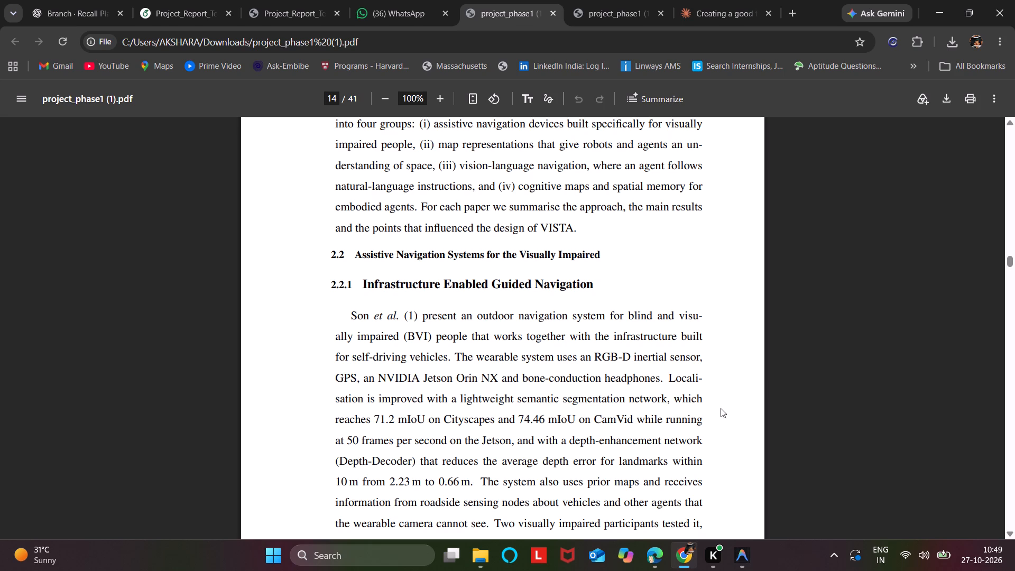
scroll(562, 429, "down", 3)
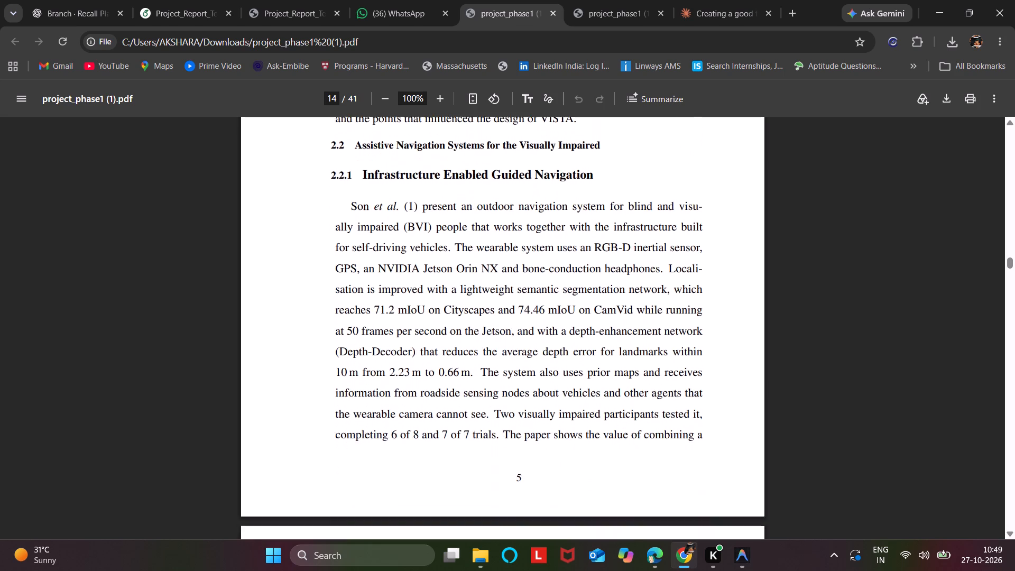
scroll(562, 429, "down", 6)
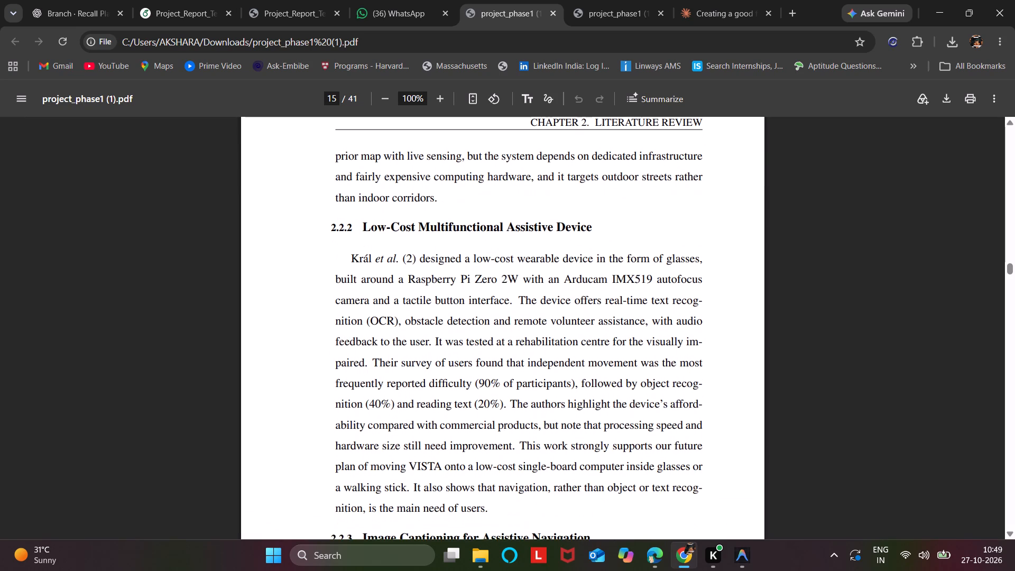
scroll(562, 429, "down", 7)
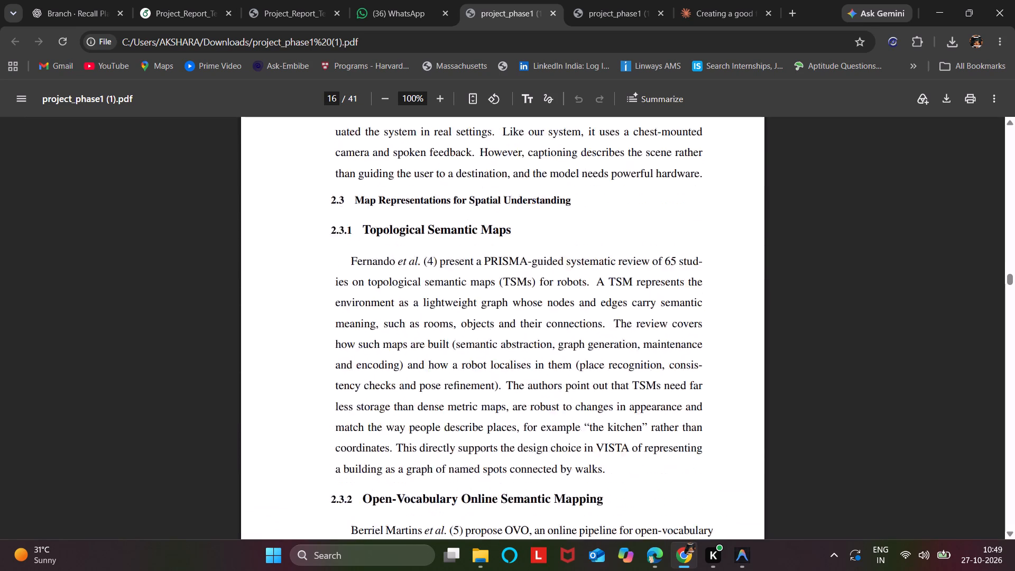
scroll(562, 429, "down", 8)
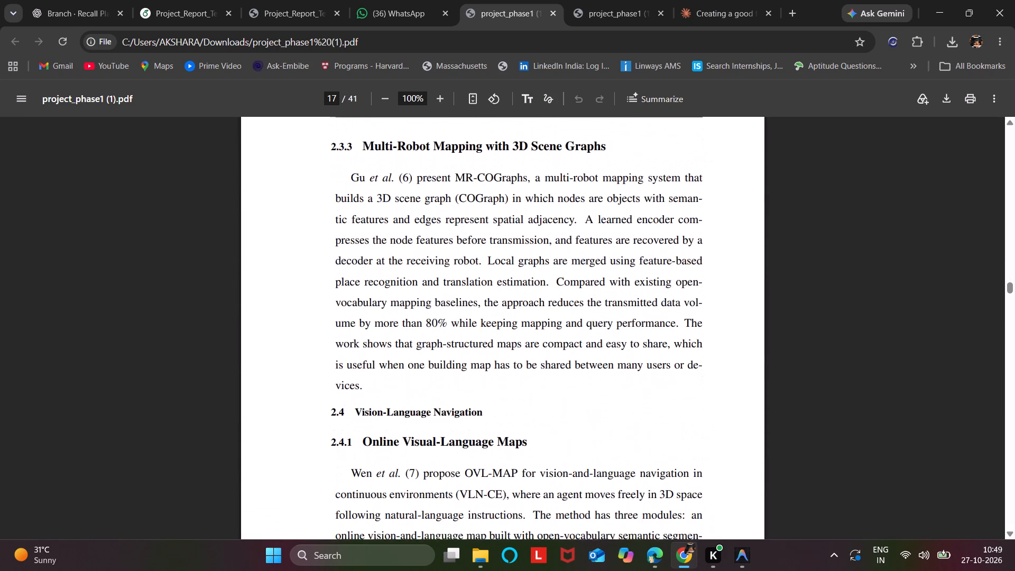
scroll(556, 380, "down", 7)
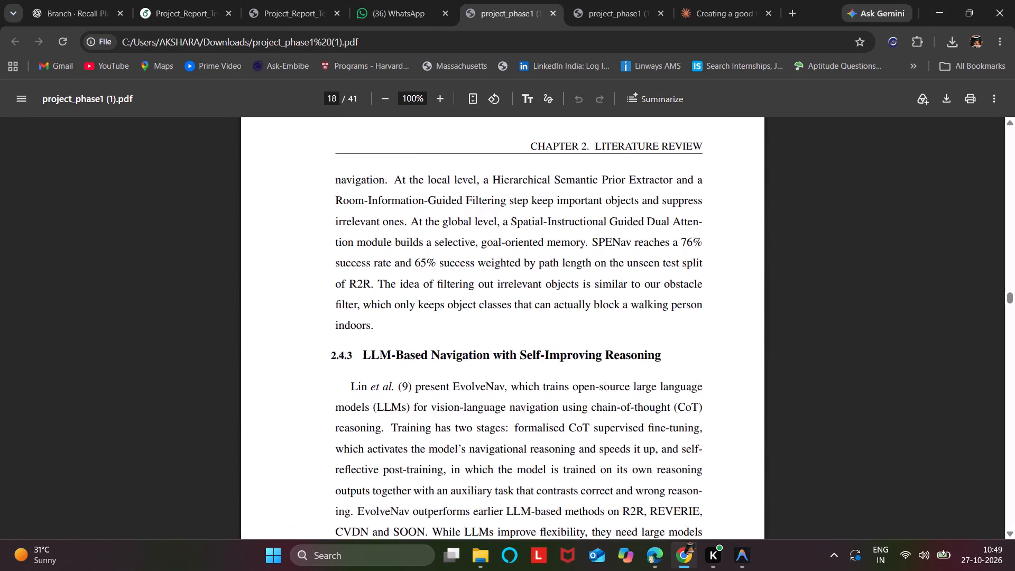
scroll(557, 376, "down", 8)
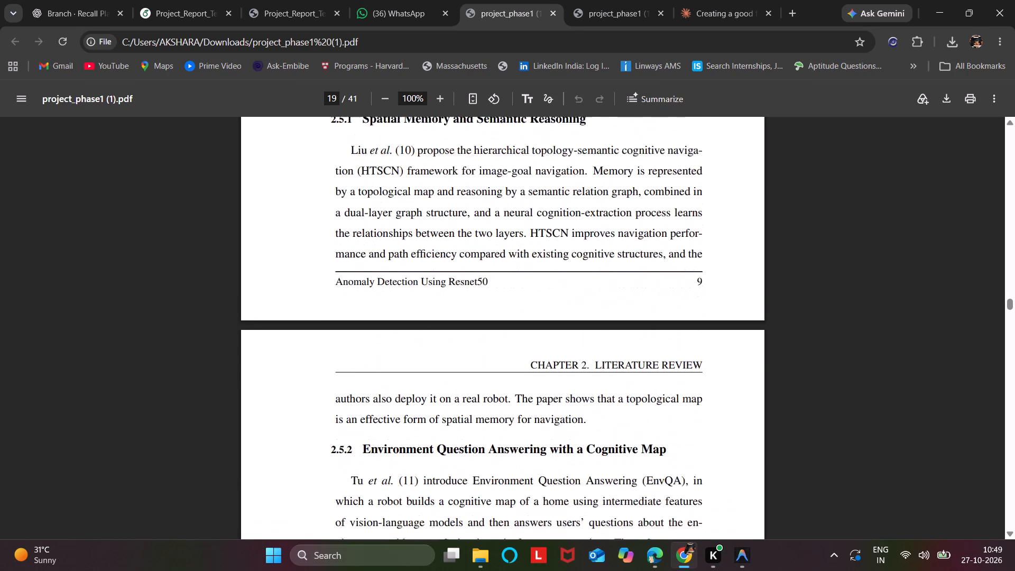
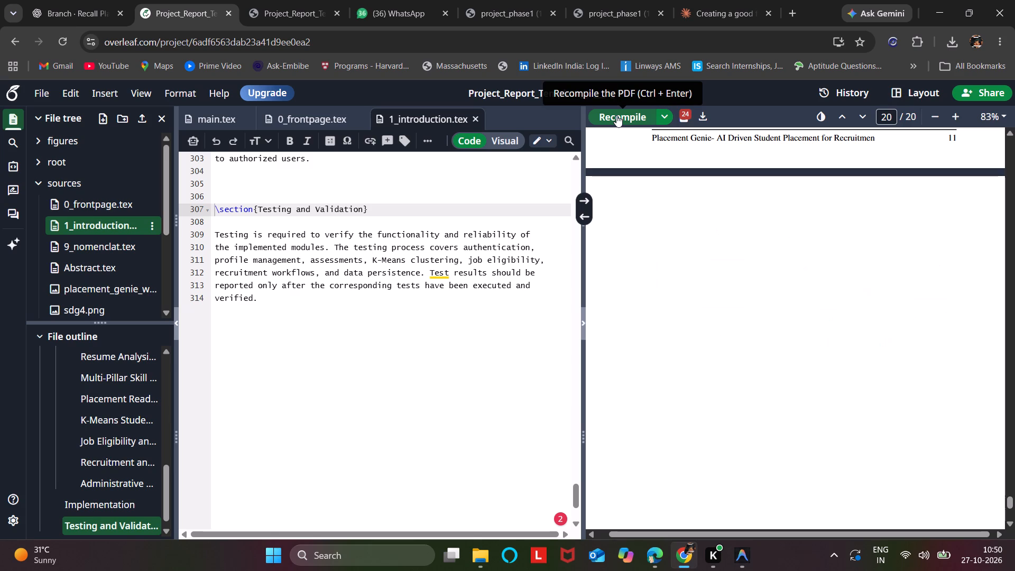
In Overleaf, review the compiled Placement Genie report backwards from its last page through Chapter 3, Methodology, to Table 3.1.
scroll(844, 196, "down", 4)
scroll(844, 196, "up", 1)
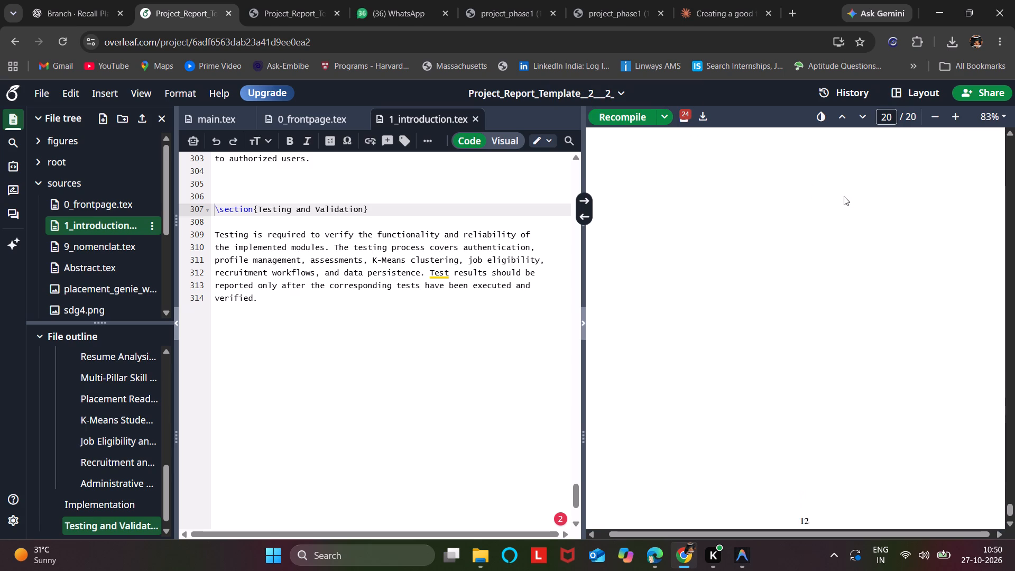
scroll(844, 196, "up", 2)
scroll(923, 245, "up", 7)
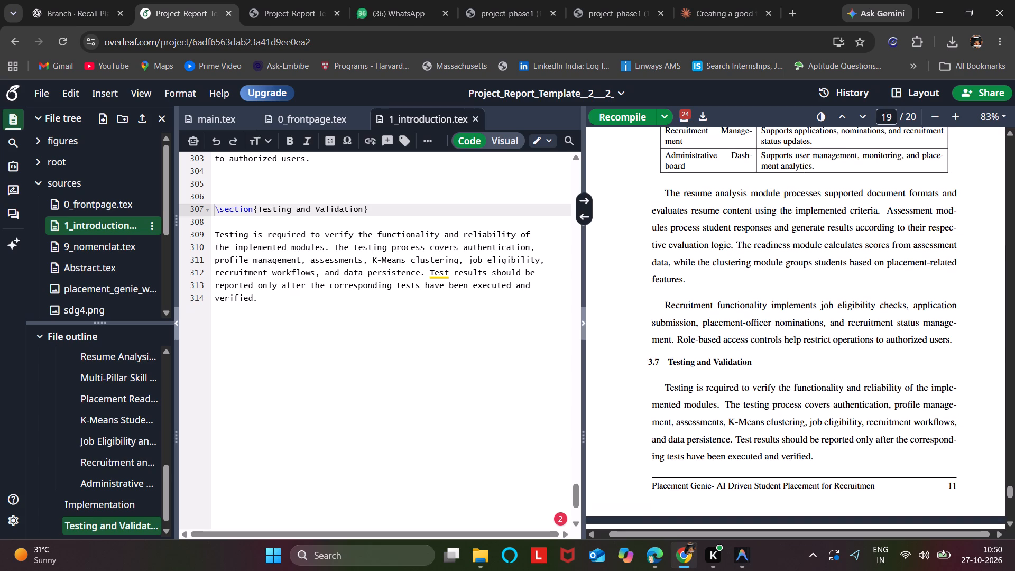
scroll(923, 245, "up", 6)
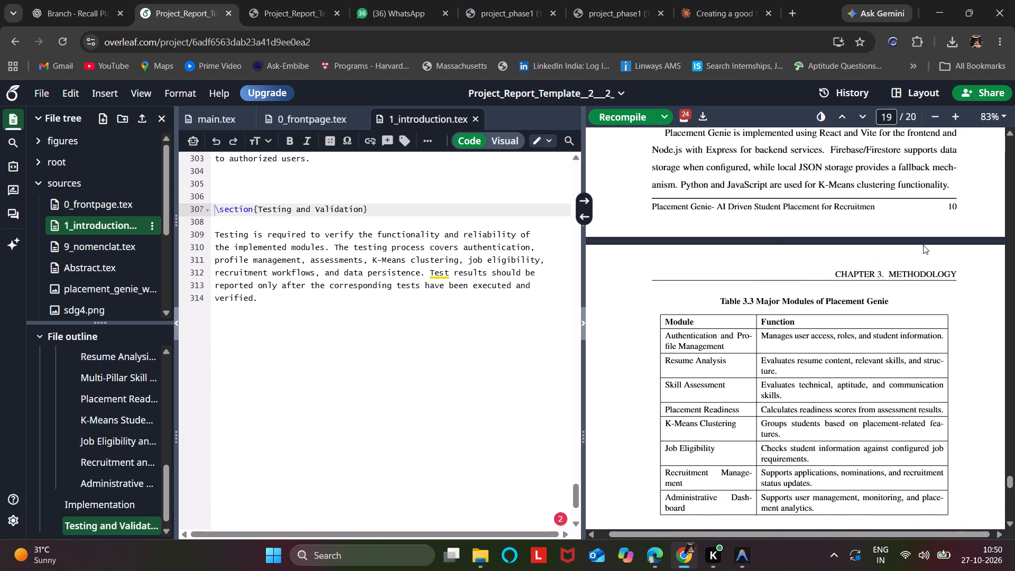
scroll(923, 245, "up", 7)
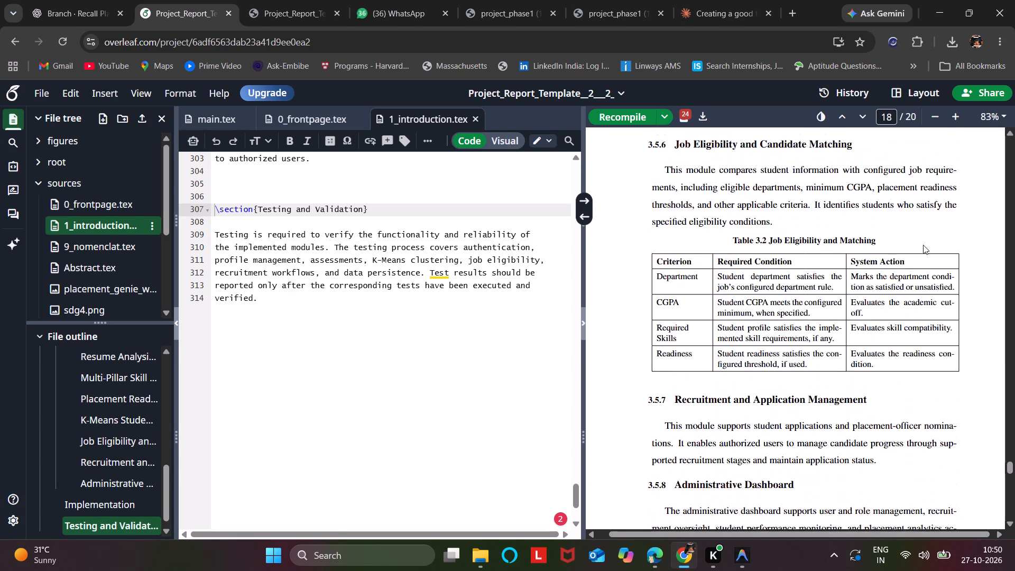
scroll(923, 245, "up", 7)
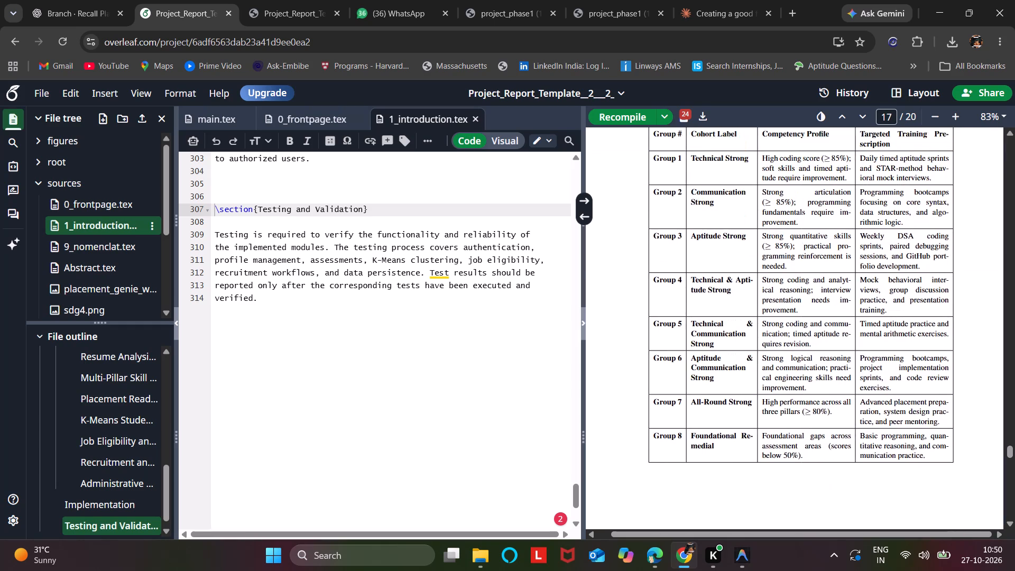
scroll(923, 245, "up", 2)
scroll(923, 245, "down", 3)
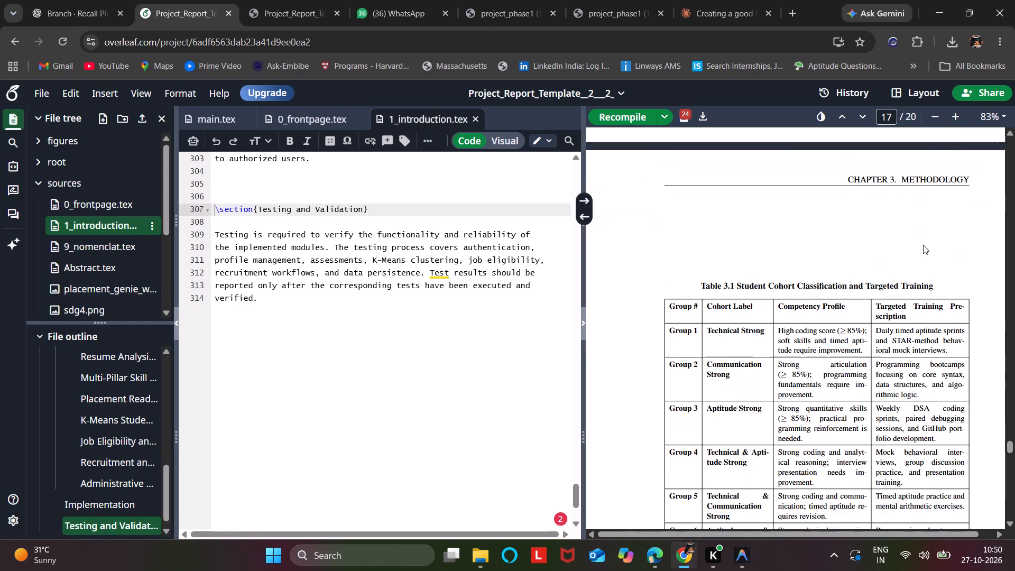
scroll(923, 245, "down", 1)
Look through the source of 1_introduction.tex, from Implementation back to the Introduction sections and on to the Literature Review chapter.
scroll(421, 292, "up", 3)
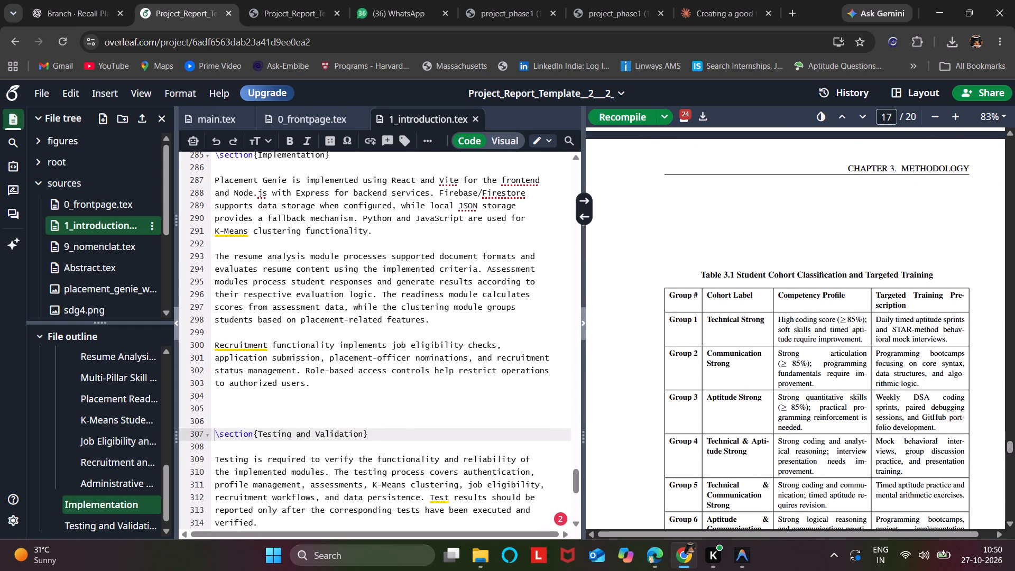
scroll(309, 191, "up", 2)
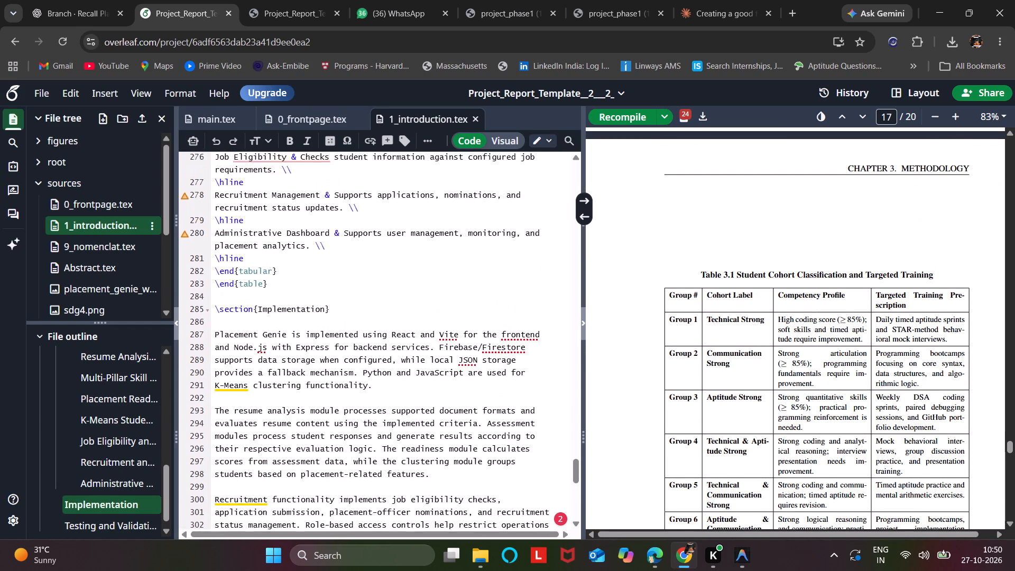
scroll(309, 191, "up", 3)
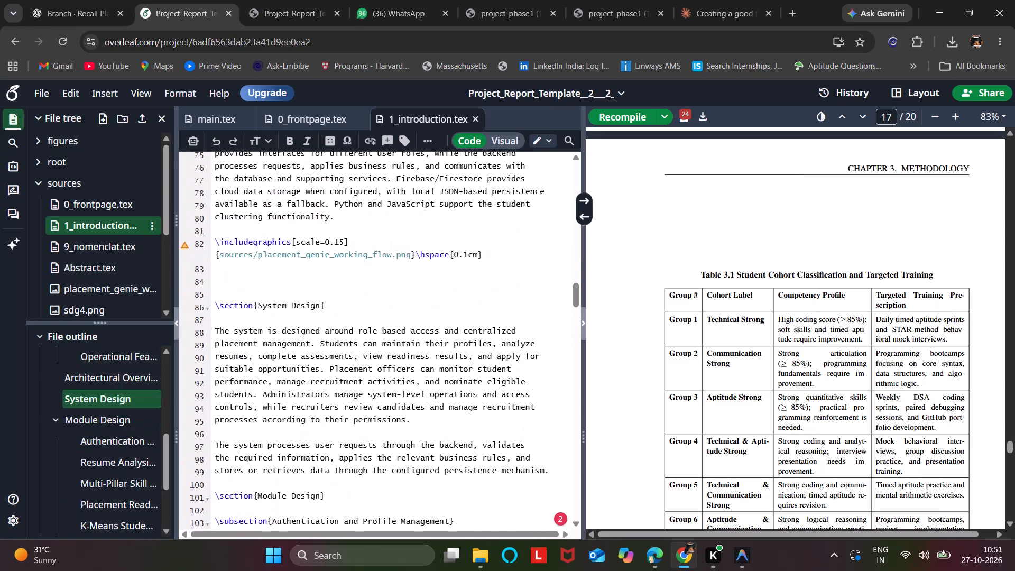
scroll(309, 191, "up", 3)
scroll(309, 191, "down", 4)
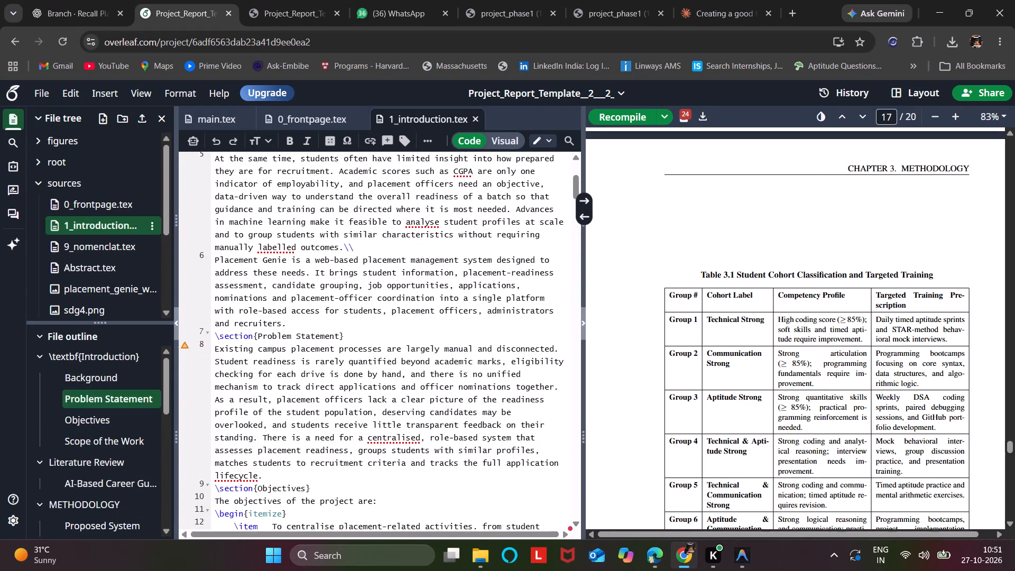
scroll(309, 191, "down", 6)
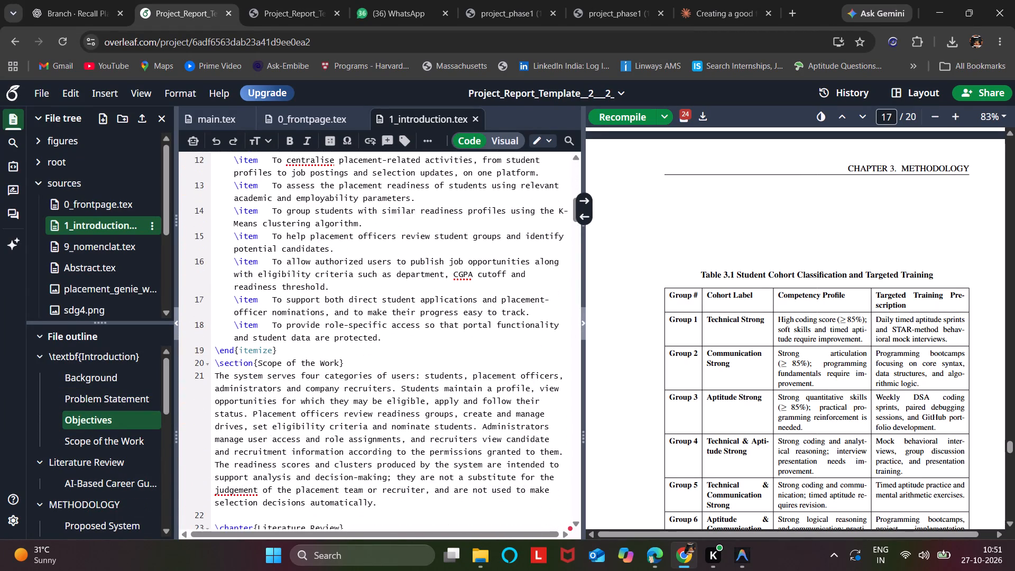
scroll(309, 191, "down", 5)
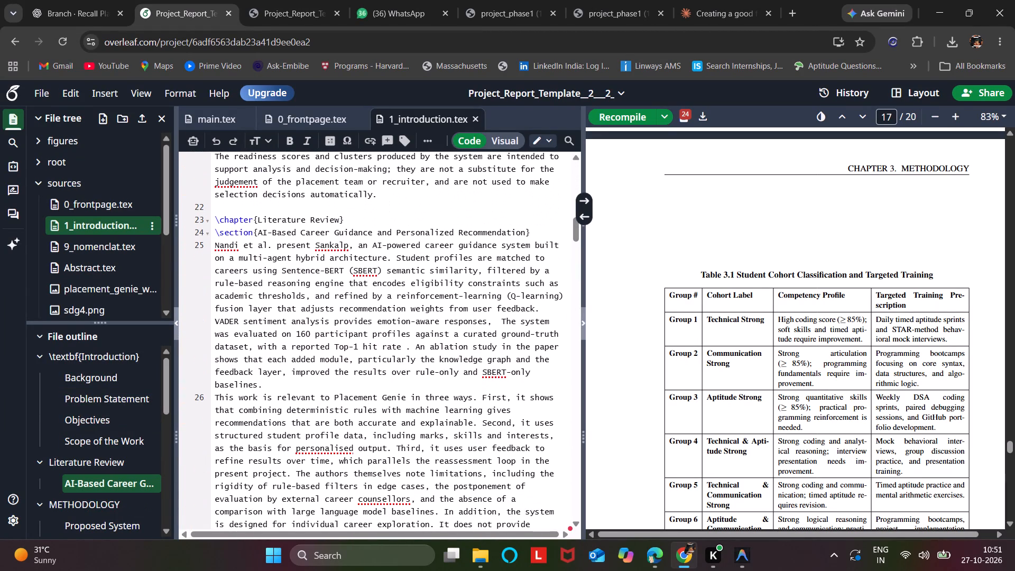
scroll(309, 191, "down", 1)
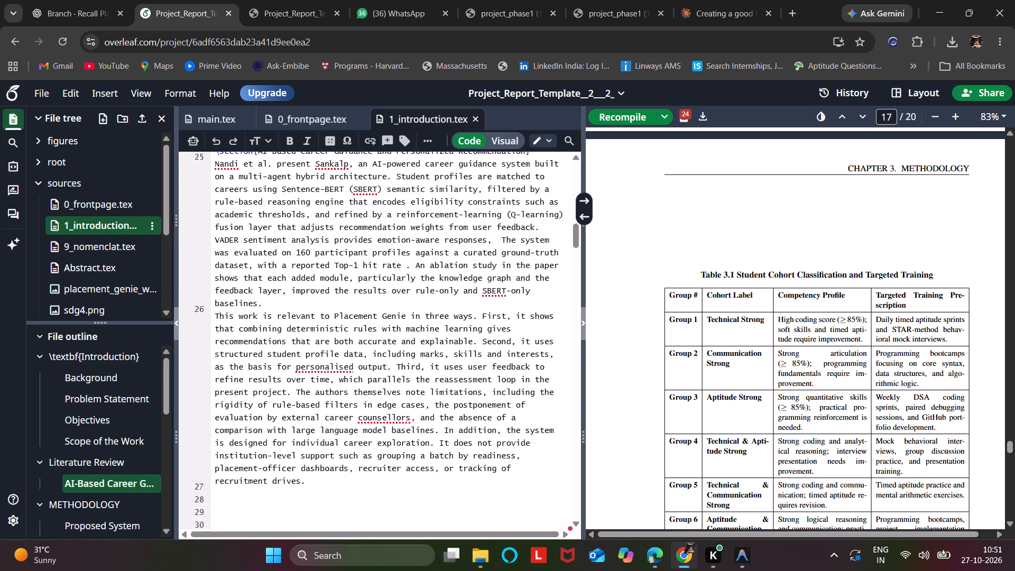
scroll(309, 191, "down", 2)
left_click(232, 382)
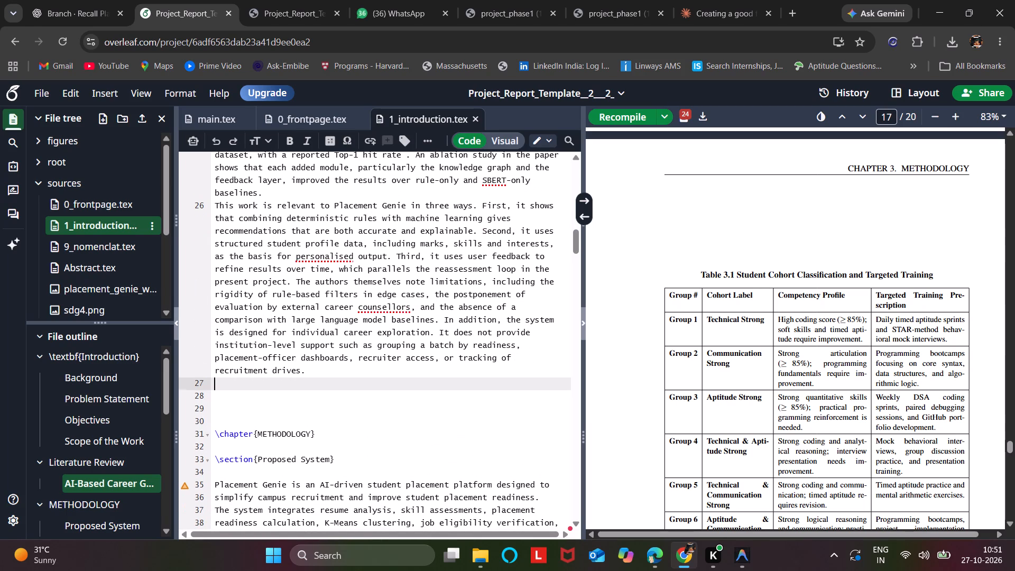
key("backslash")
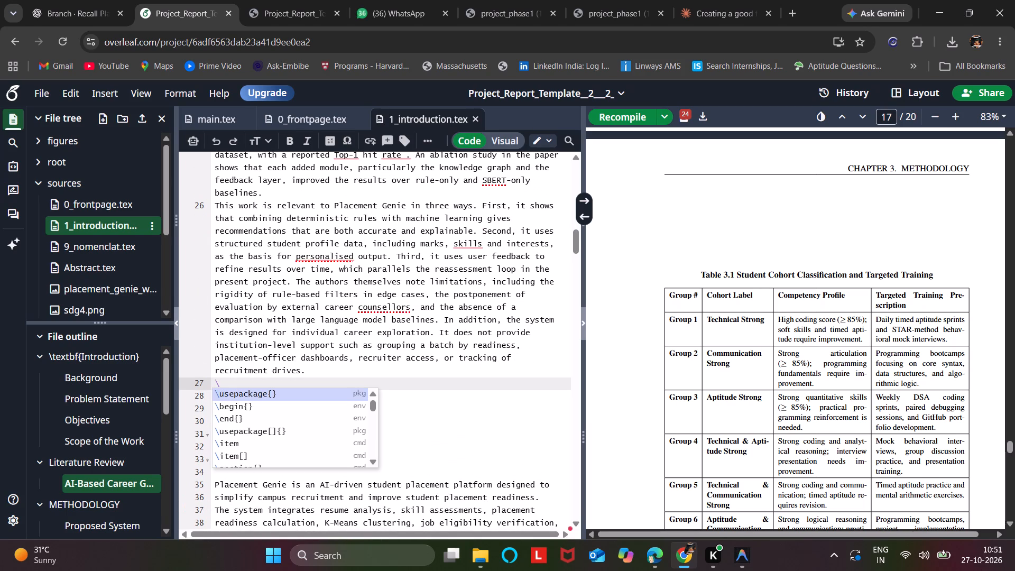
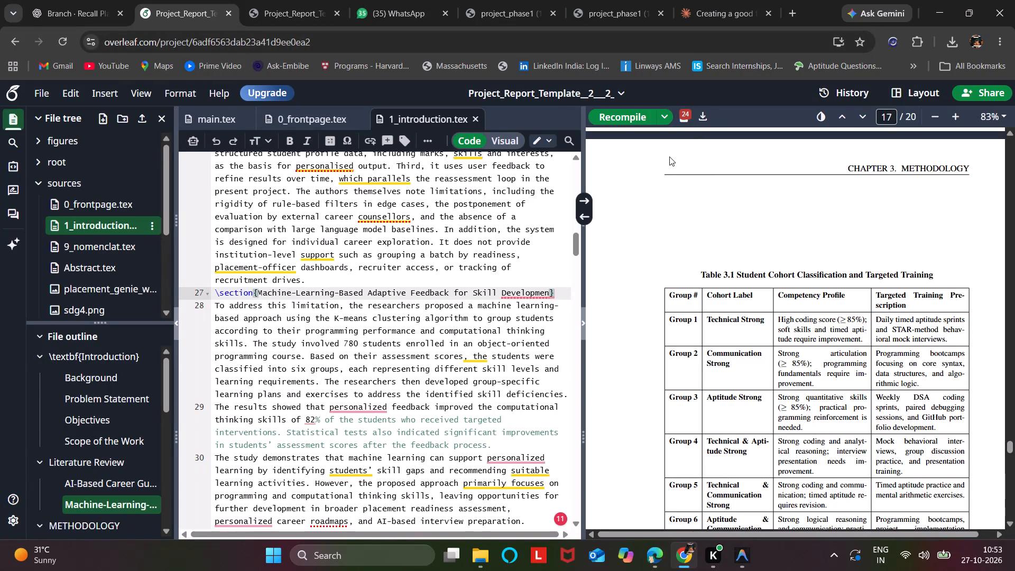
Recompile the Placement Genie report.
left_click(633, 121)
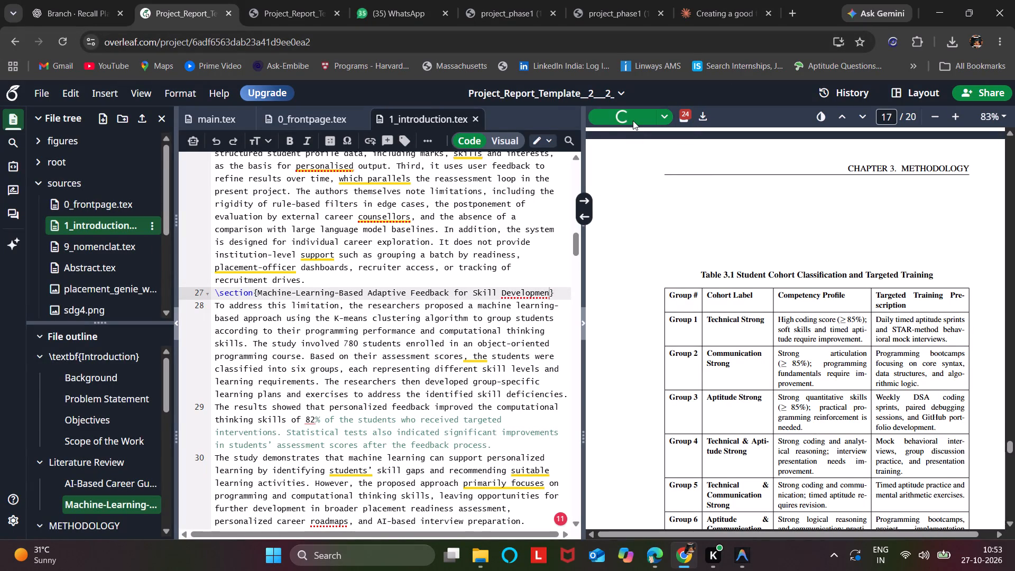
left_click(633, 121)
left_click(633, 121)
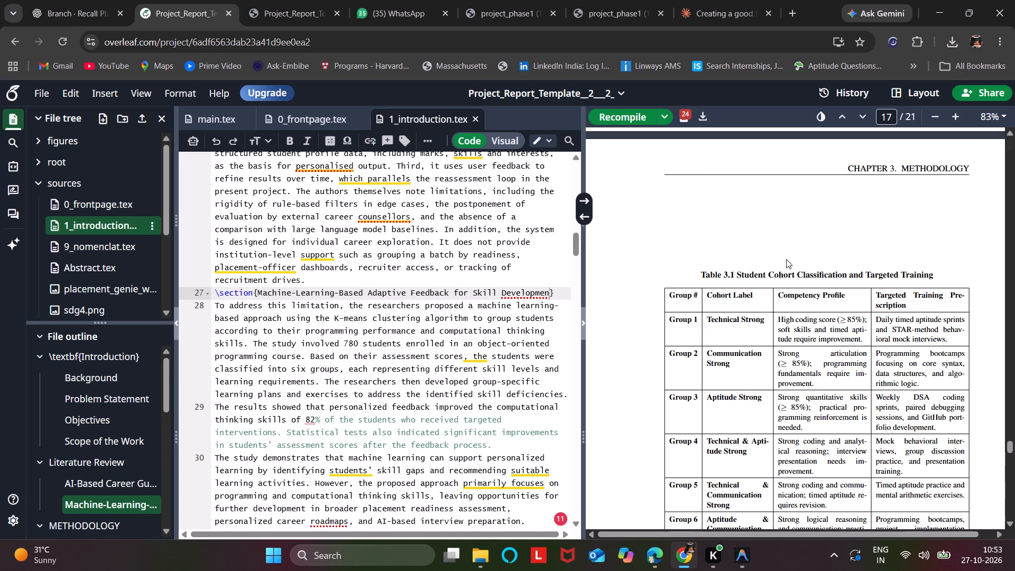
Review the recompiled report from Chapter 3 back to Literature Review sections 2.1 and 2.2.
scroll(748, 318, "up", 2)
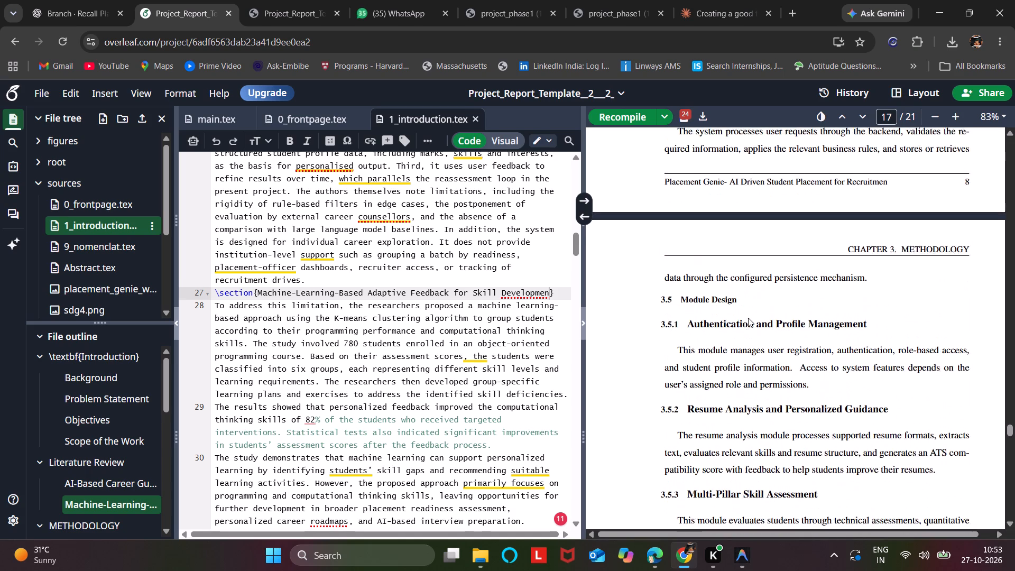
scroll(748, 318, "up", 8)
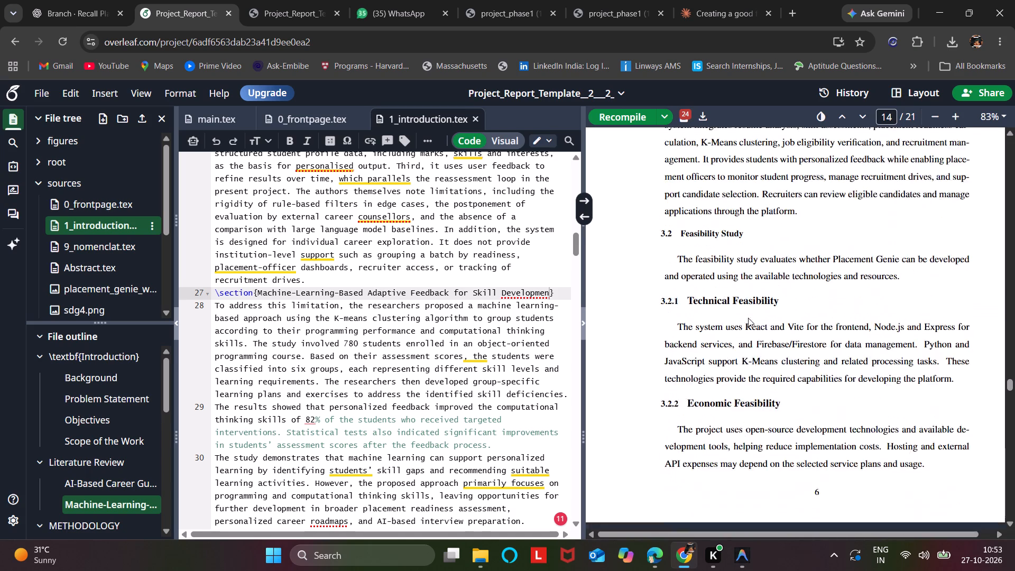
scroll(748, 318, "up", 5)
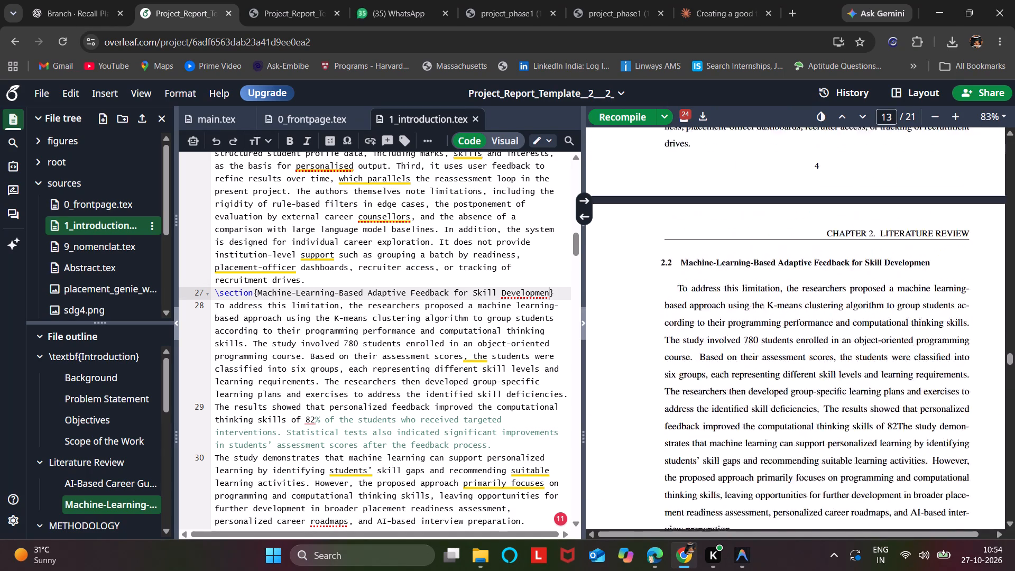
scroll(748, 318, "up", 1)
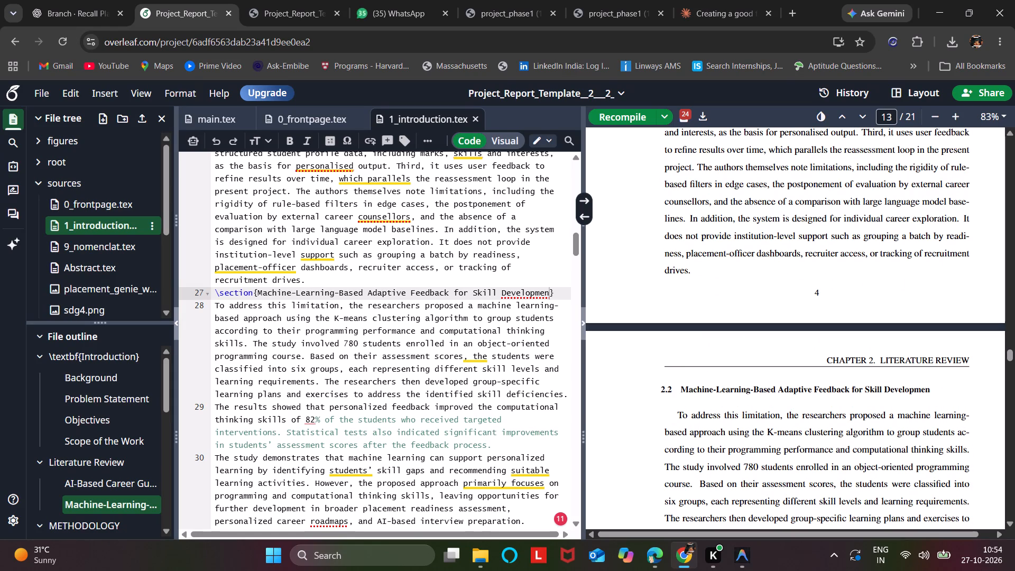
scroll(760, 393, "up", 3)
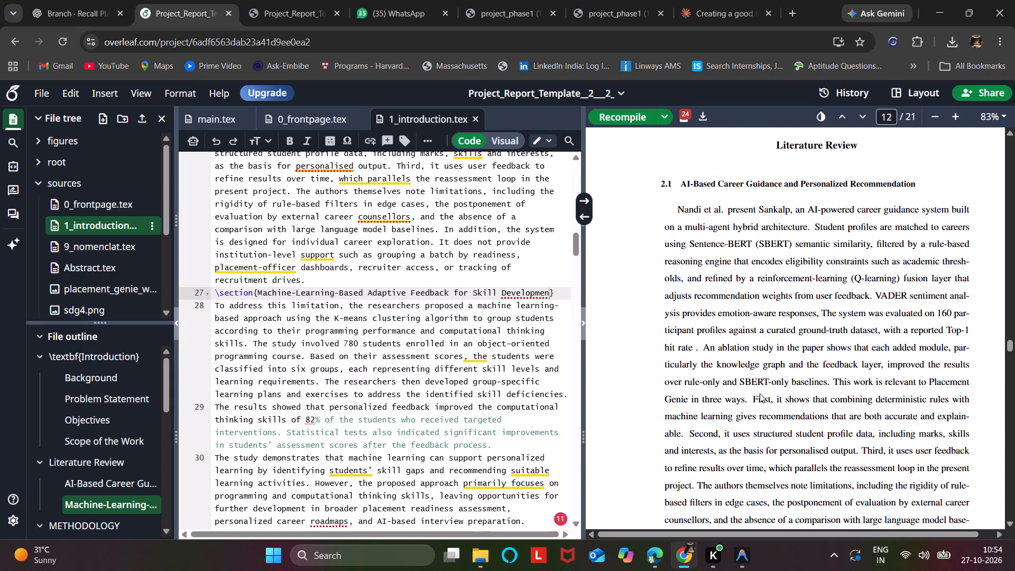
scroll(760, 393, "up", 2)
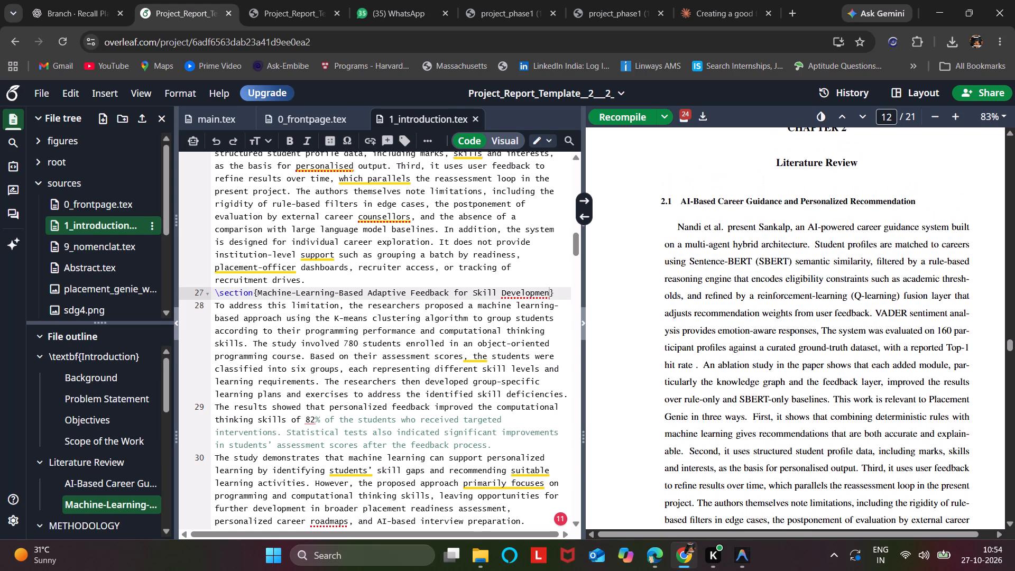
scroll(760, 393, "down", 8)
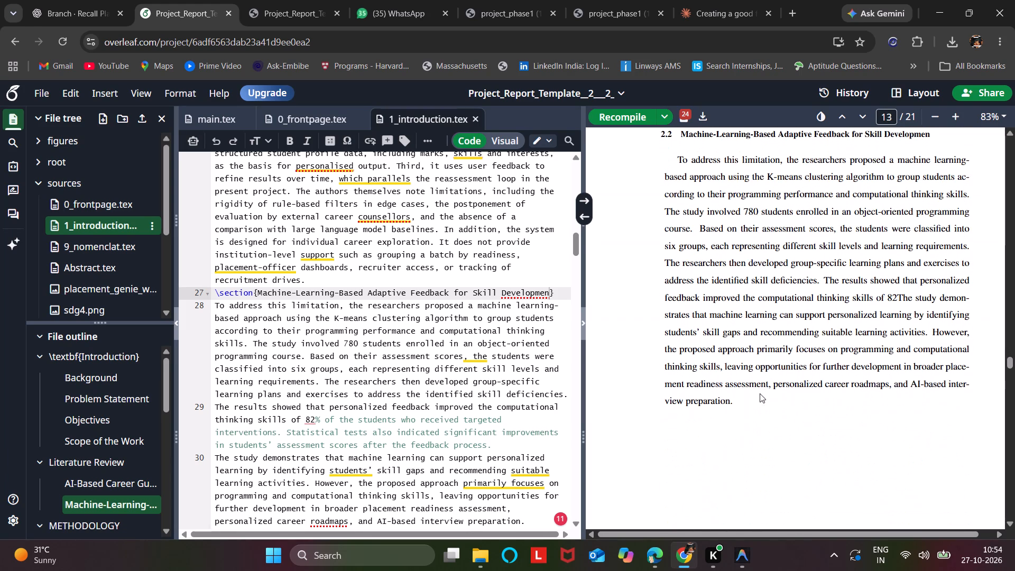
scroll(760, 393, "up", 1)
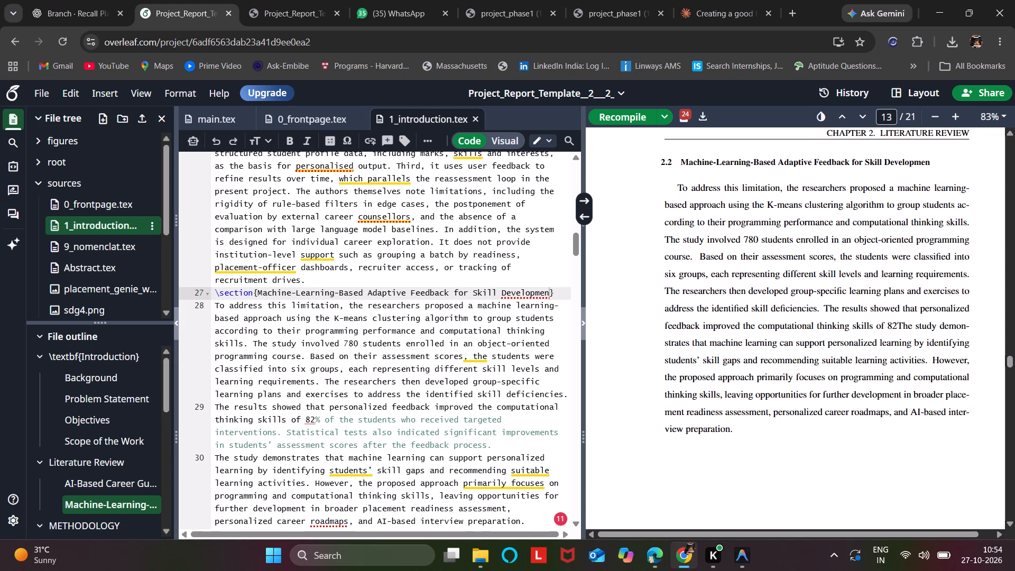
left_click(749, 431)
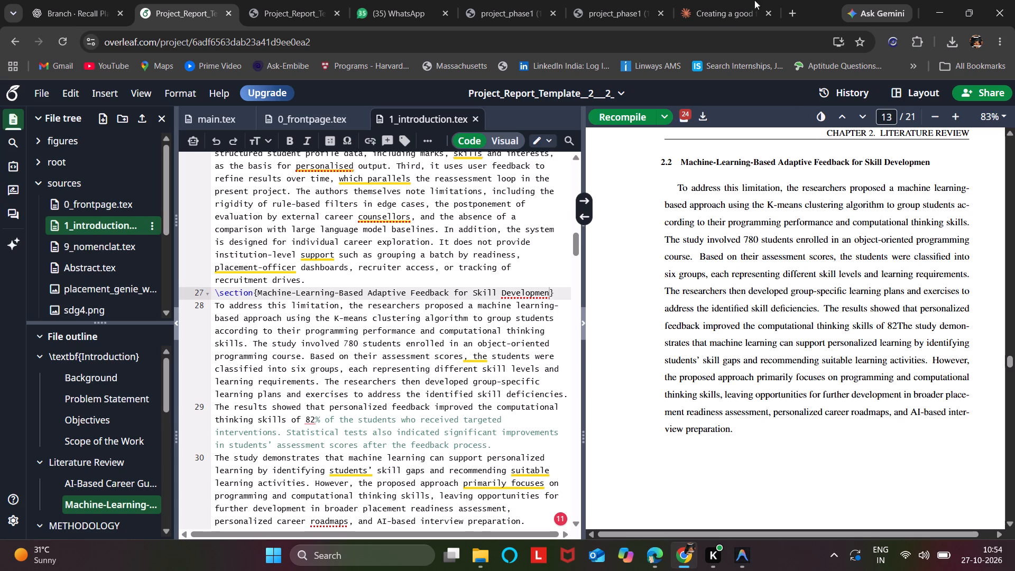
Switch to the VISTA report project_phase1 (1).pdf and examine its table of contents, from Chapter 1 through References.
left_click(622, 0)
scroll(598, 348, "down", 5)
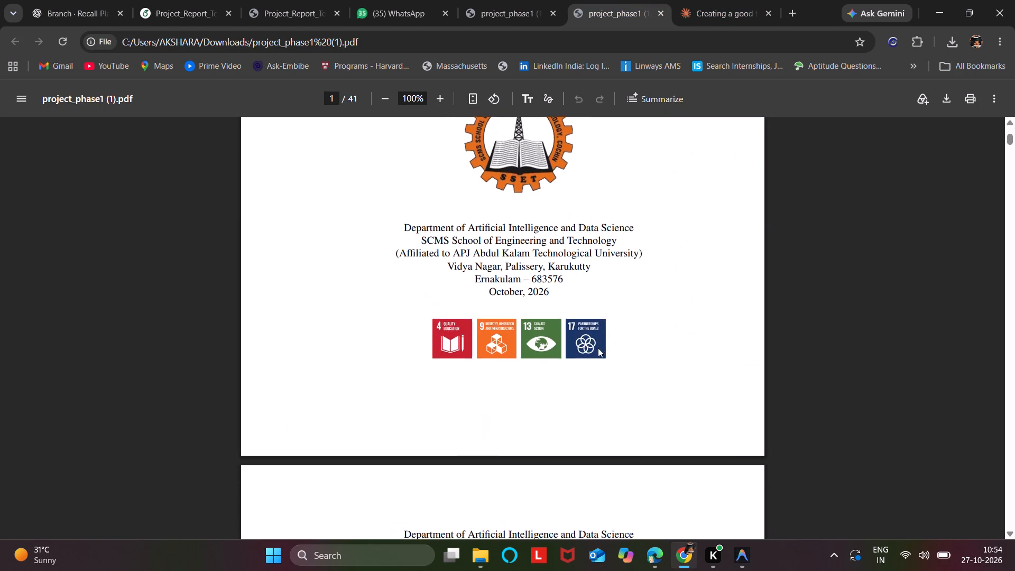
scroll(598, 348, "down", 13)
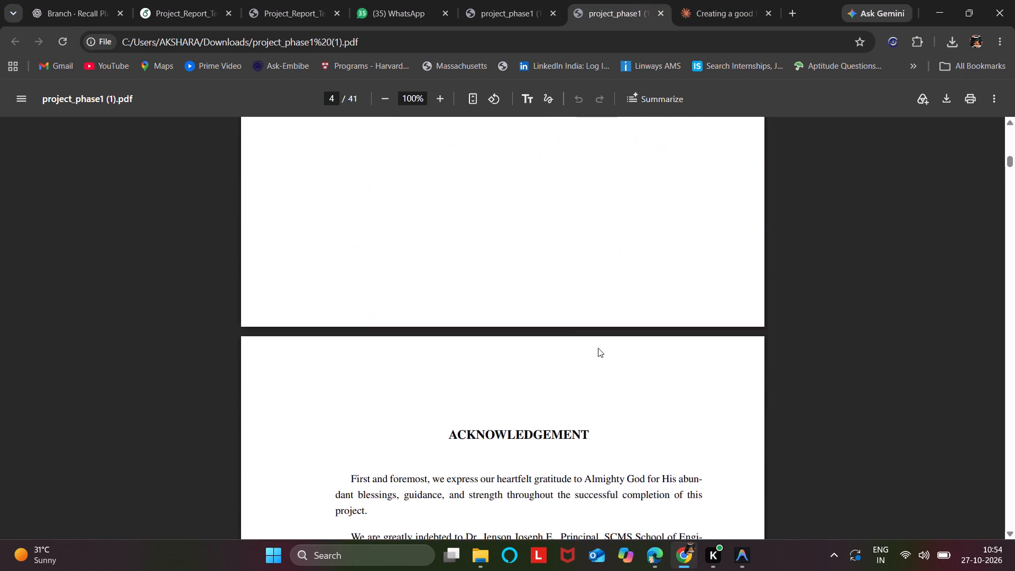
scroll(598, 348, "down", 15)
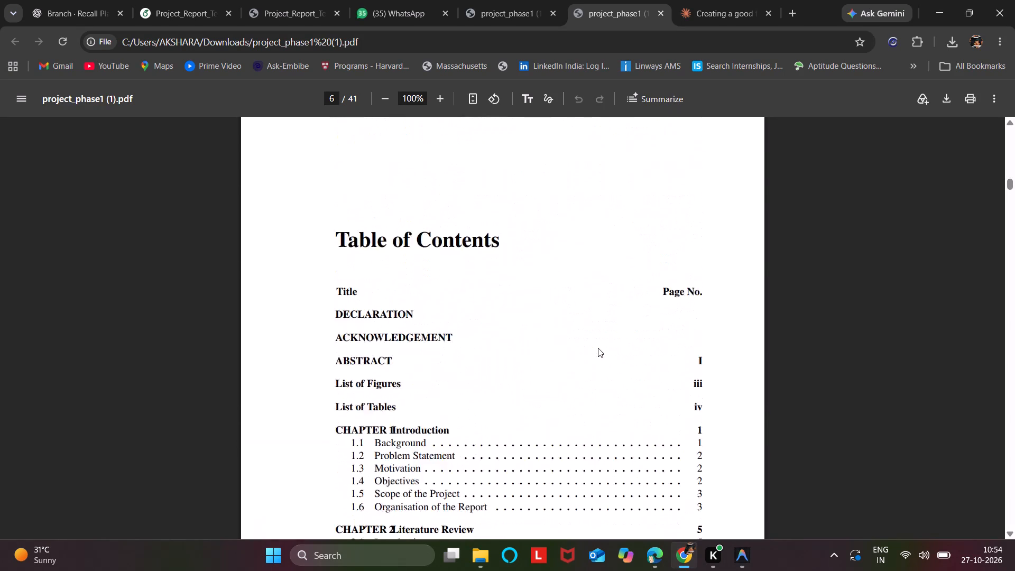
scroll(598, 348, "down", 7)
scroll(598, 348, "up", 5)
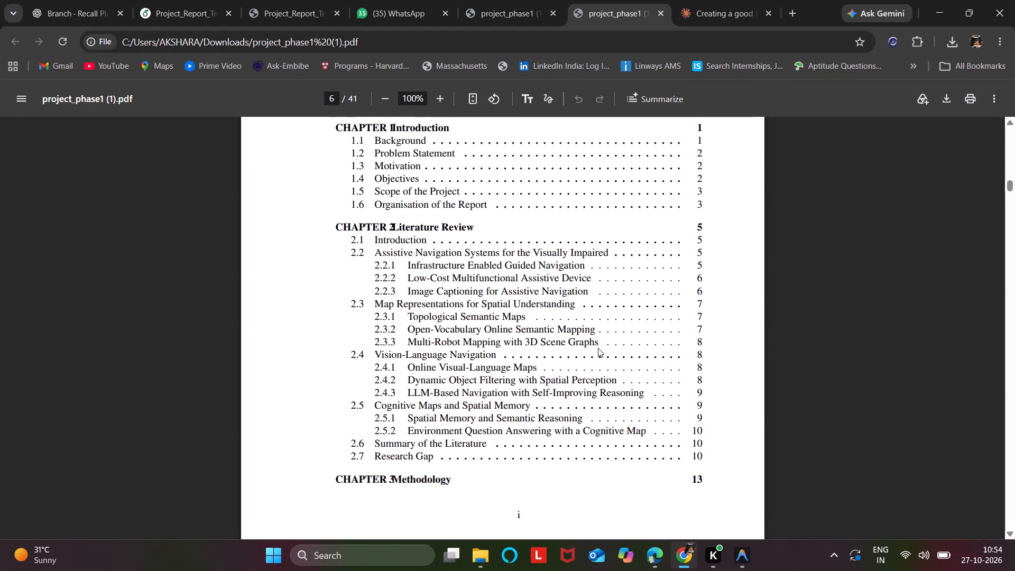
scroll(598, 348, "up", 4)
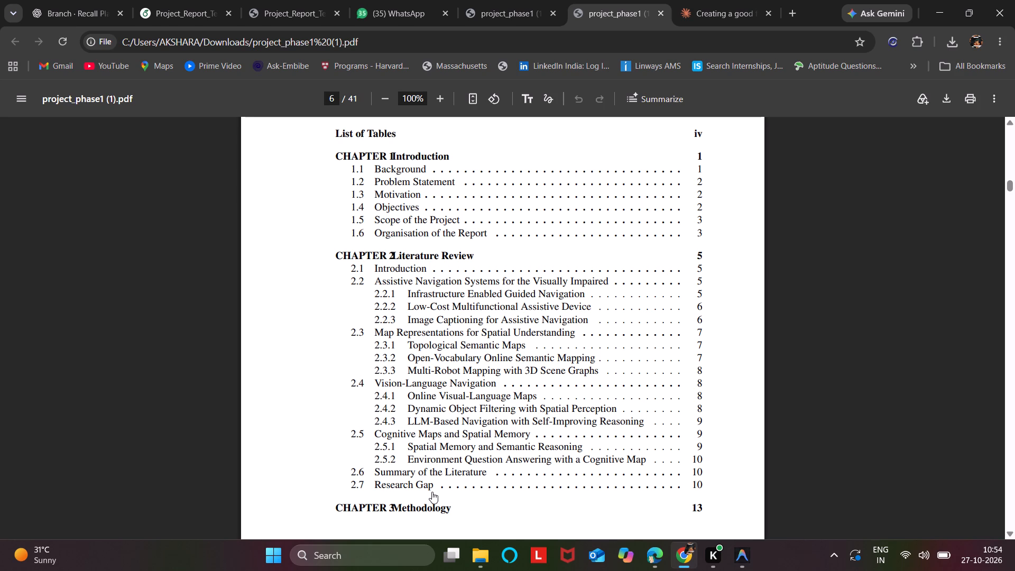
scroll(432, 492, "down", 5)
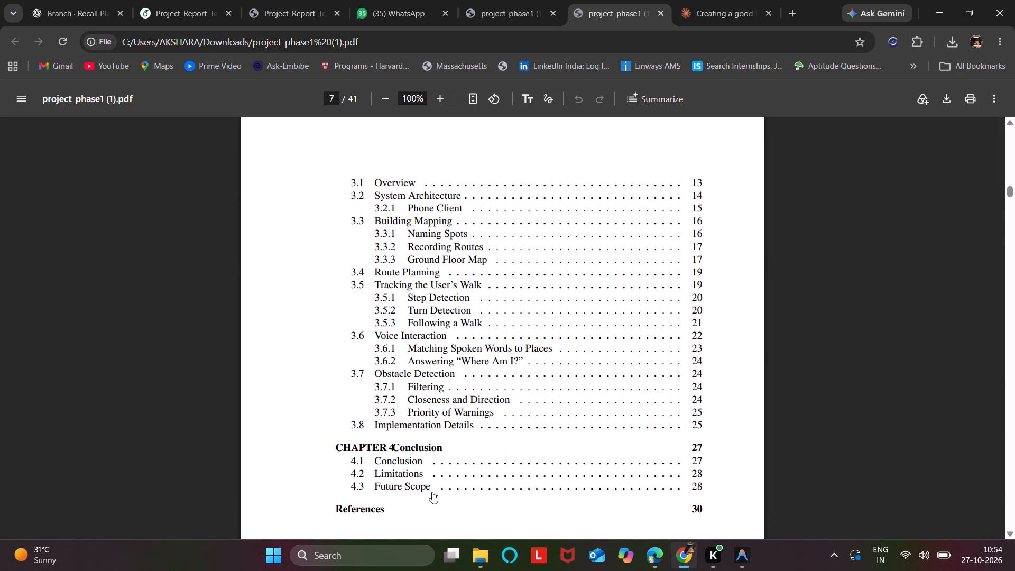
scroll(432, 492, "down", 2)
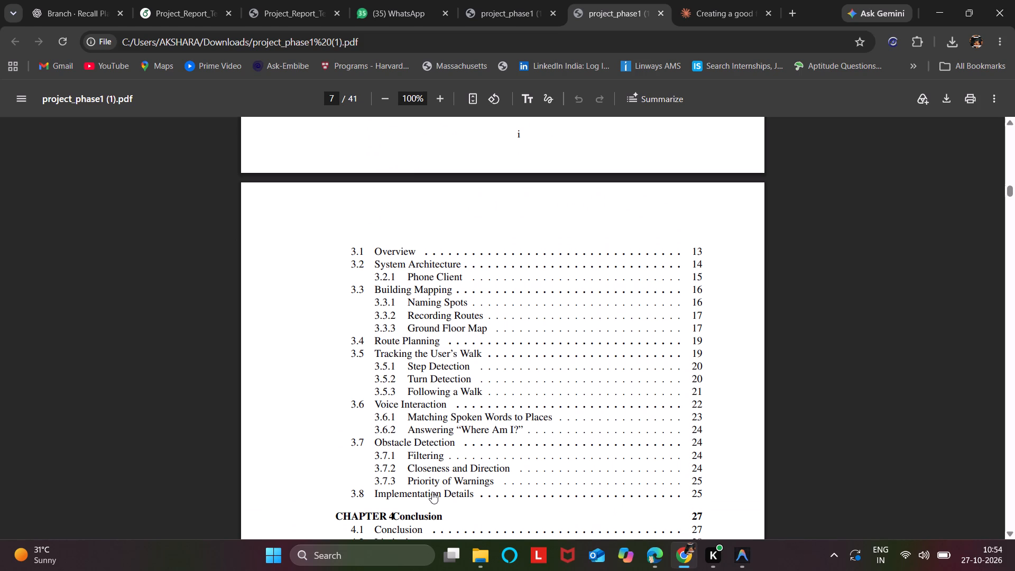
scroll(432, 492, "down", 1)
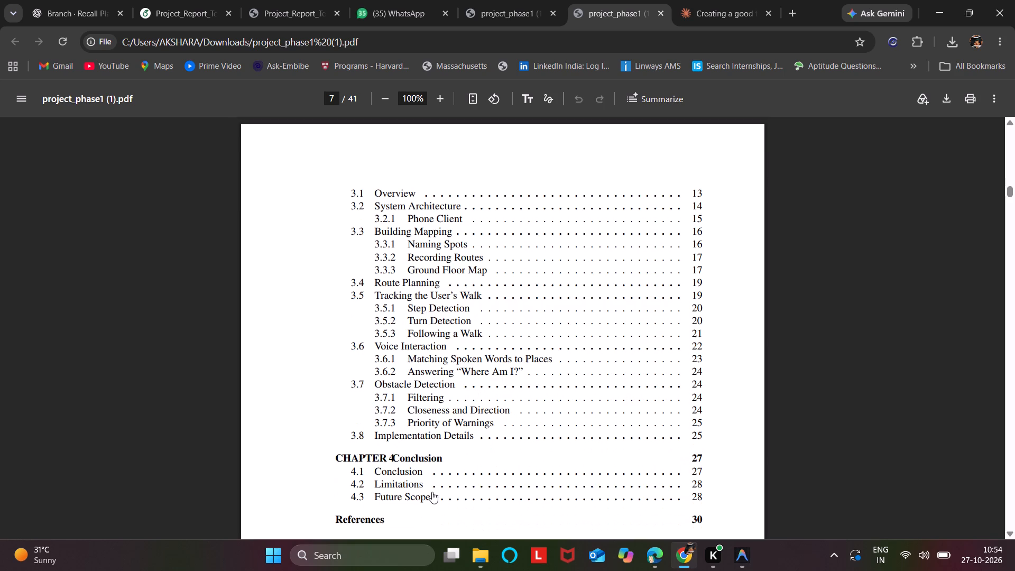
scroll(432, 492, "down", 1)
scroll(521, 382, "up", 2)
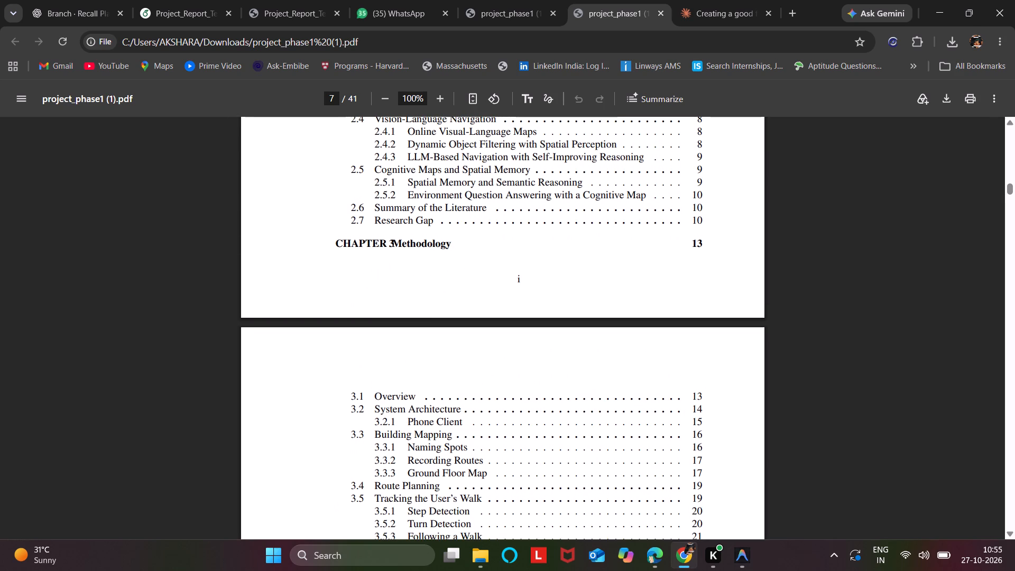
scroll(502, 437, "down", 2)
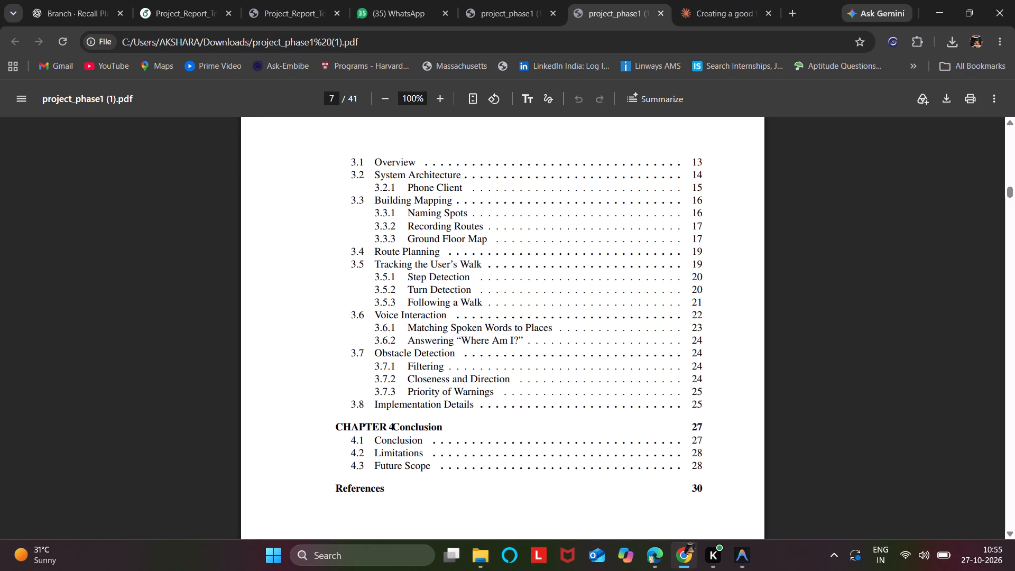
scroll(533, 276, "up", 4)
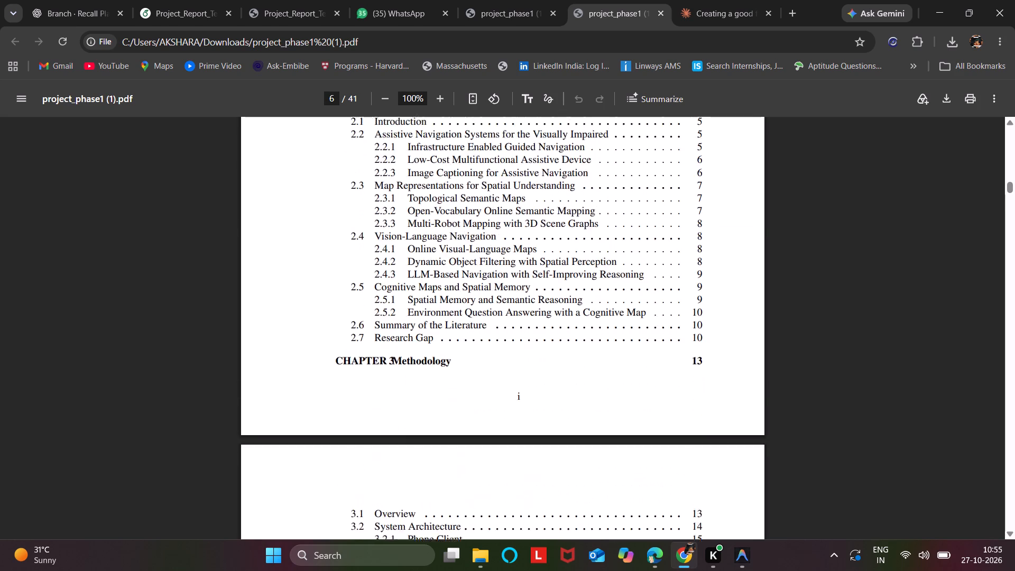
Look back at the VISTA report's front matter and go through its contents again to the List of Tables.
scroll(533, 276, "up", 15)
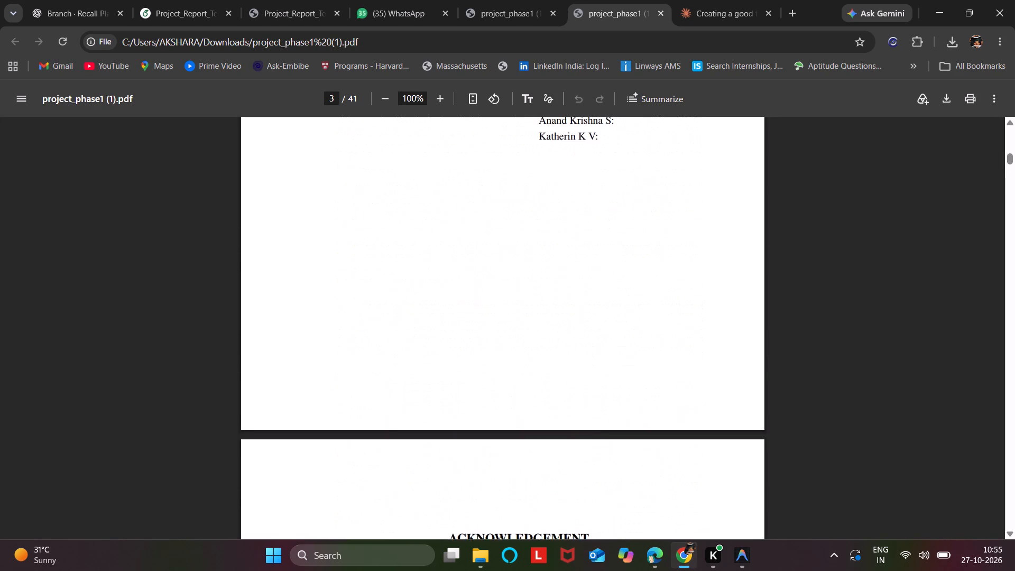
scroll(533, 276, "up", 2)
scroll(533, 276, "down", 8)
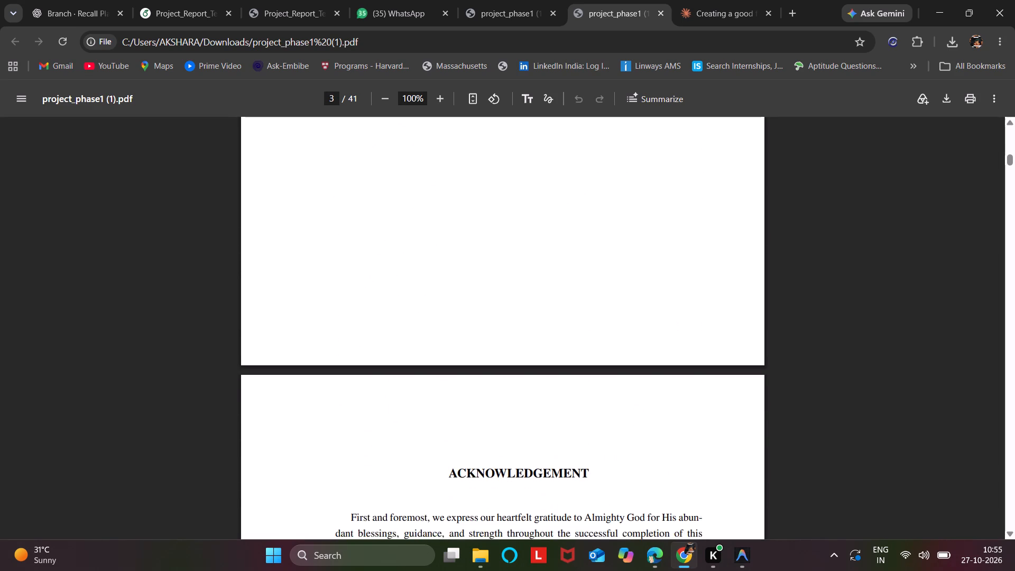
scroll(533, 276, "down", 10)
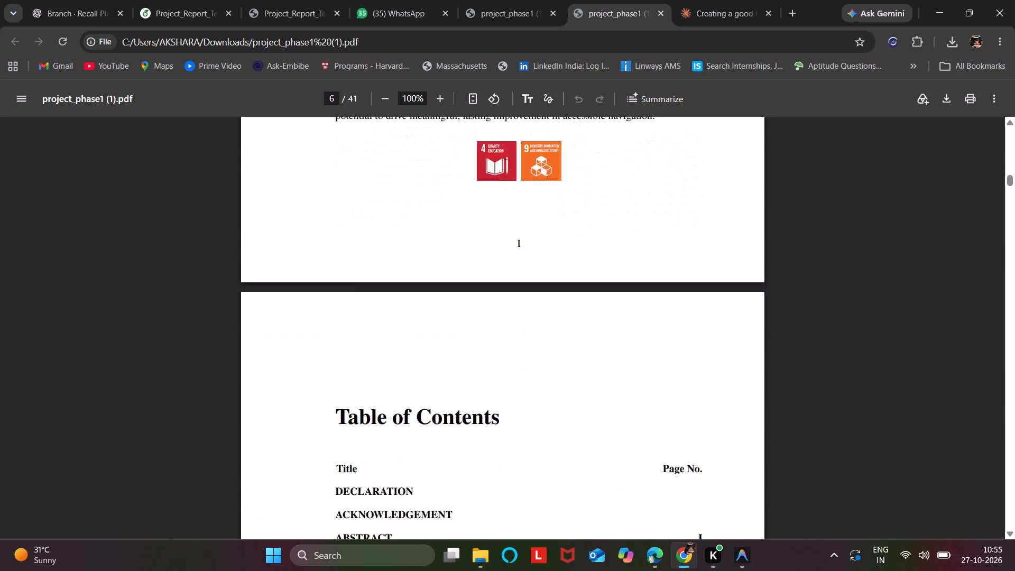
scroll(533, 276, "down", 6)
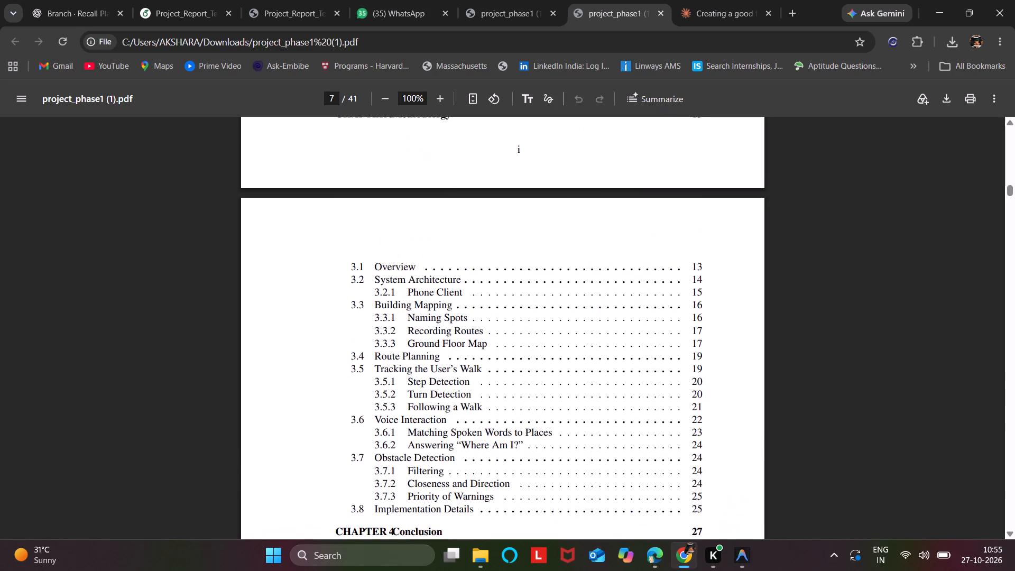
scroll(533, 276, "down", 12)
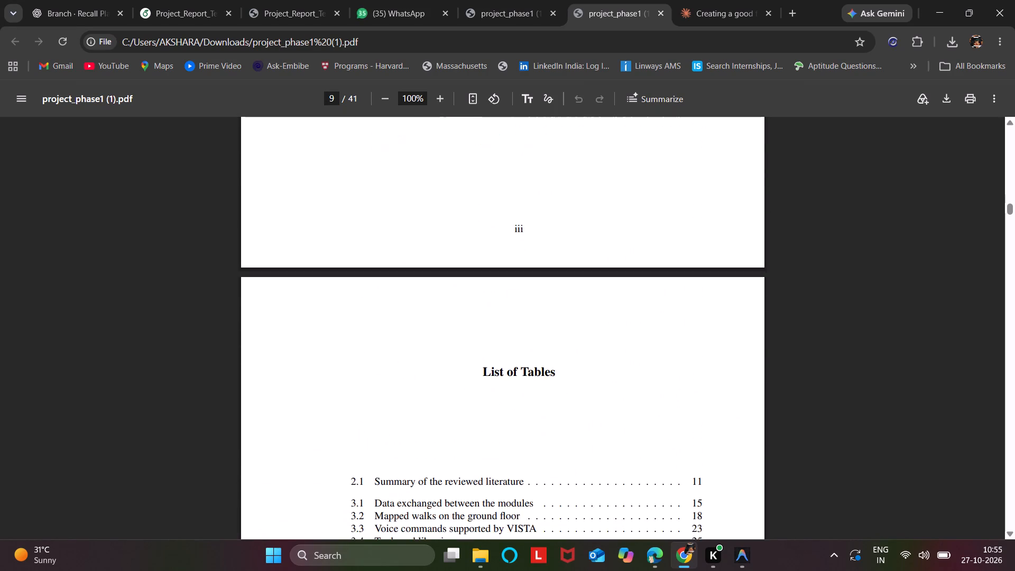
Read through the VISTA report's Introduction chapter and its Literature Review up to section 2.3.2, Open-Vocabulary Online Semantic Mapping.
scroll(533, 276, "down", 8)
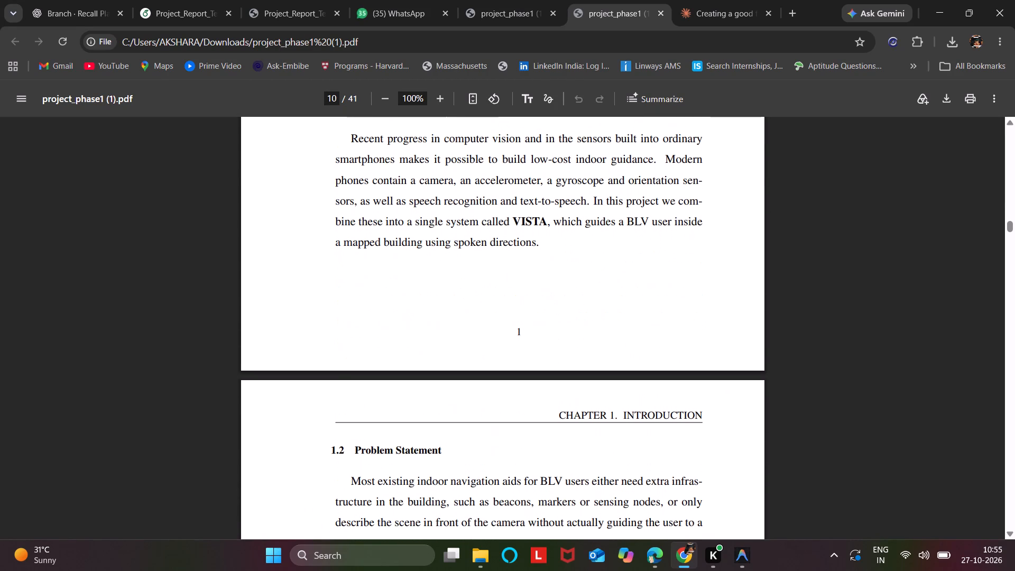
scroll(519, 336, "down", 11)
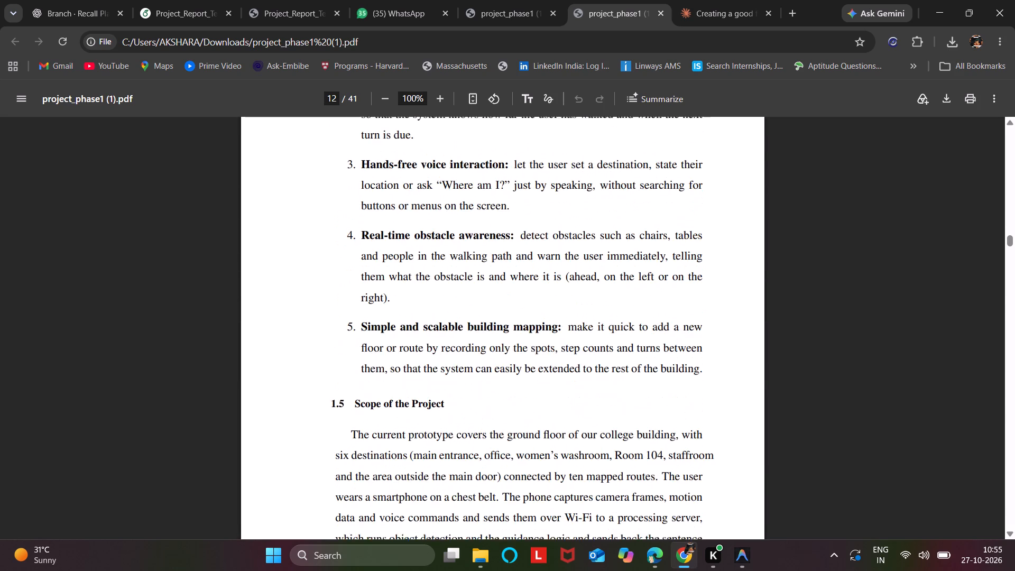
scroll(519, 336, "down", 15)
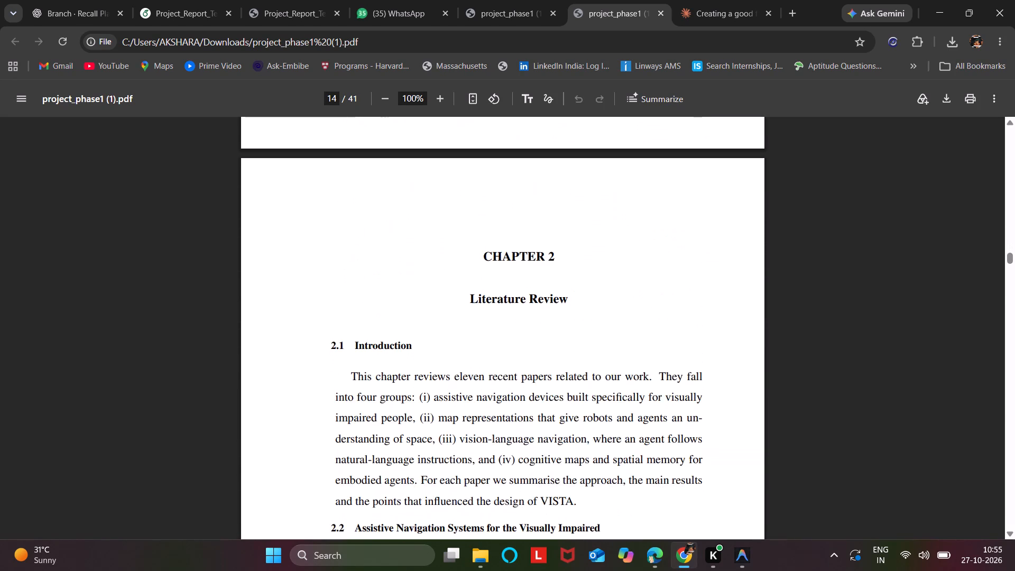
scroll(519, 336, "down", 4)
scroll(519, 336, "up", 1)
scroll(519, 336, "down", 2)
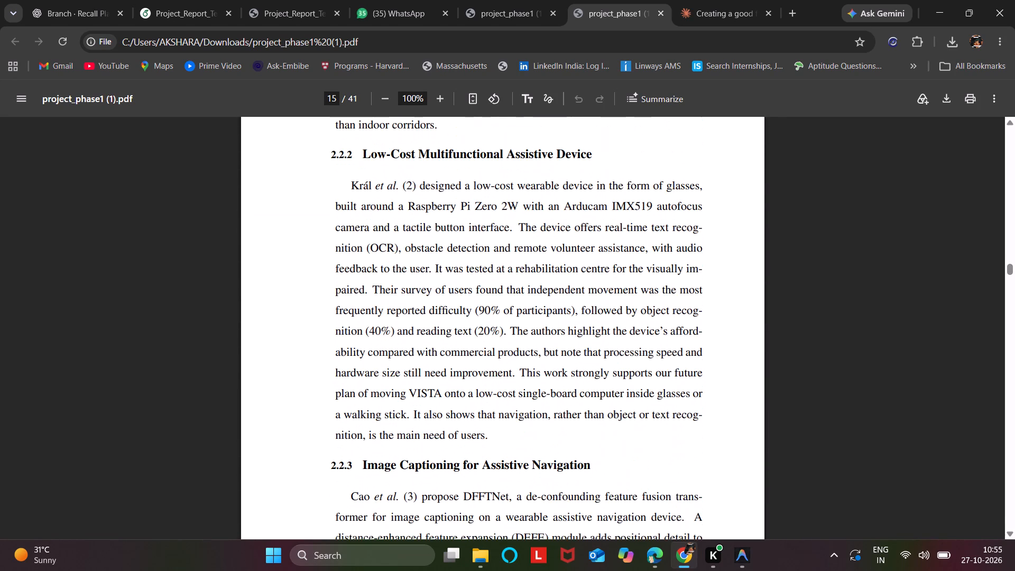
scroll(519, 336, "right", 1)
scroll(519, 336, "up", 1)
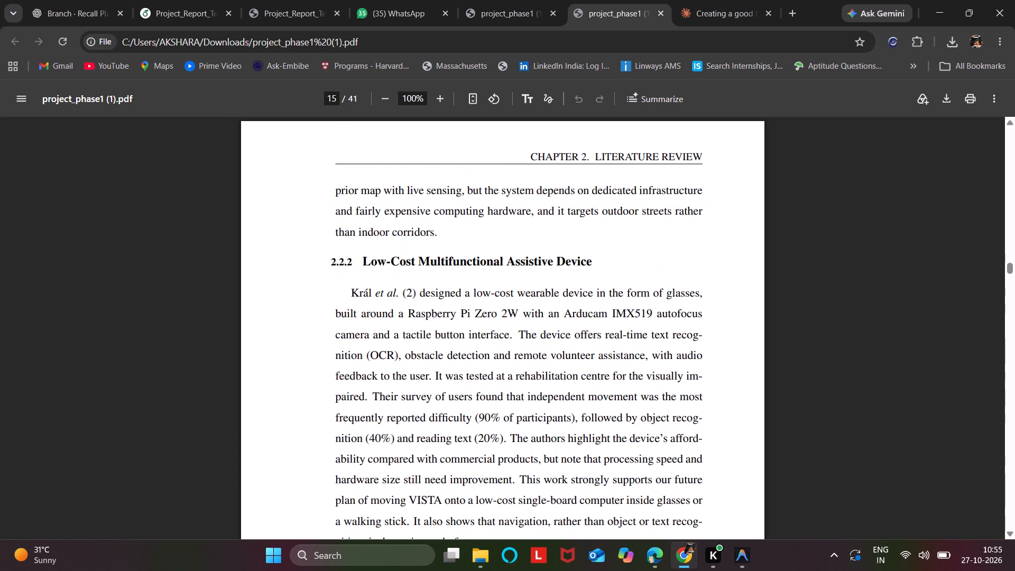
scroll(472, 261, "down", 9)
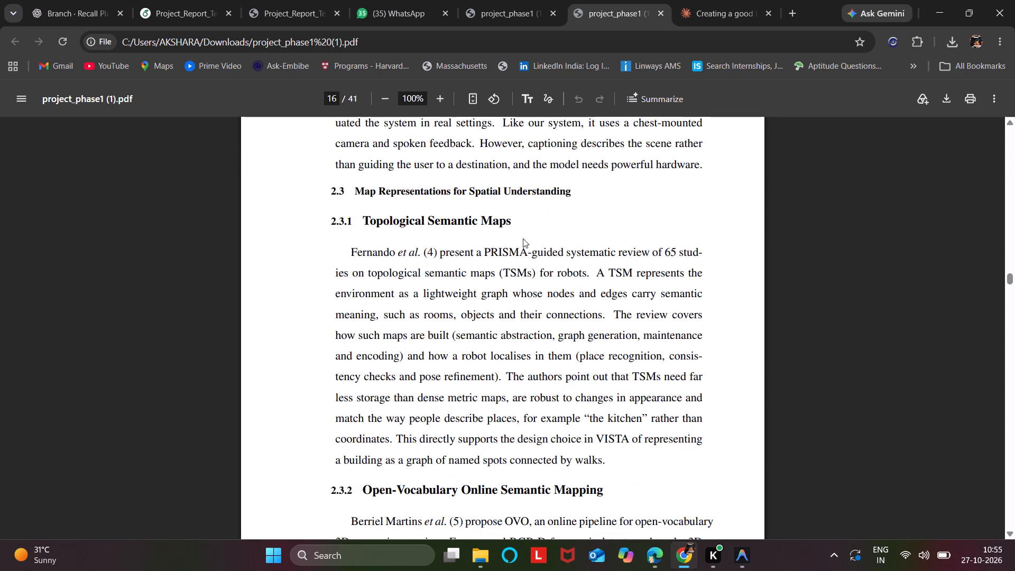
scroll(497, 267, "down", 2)
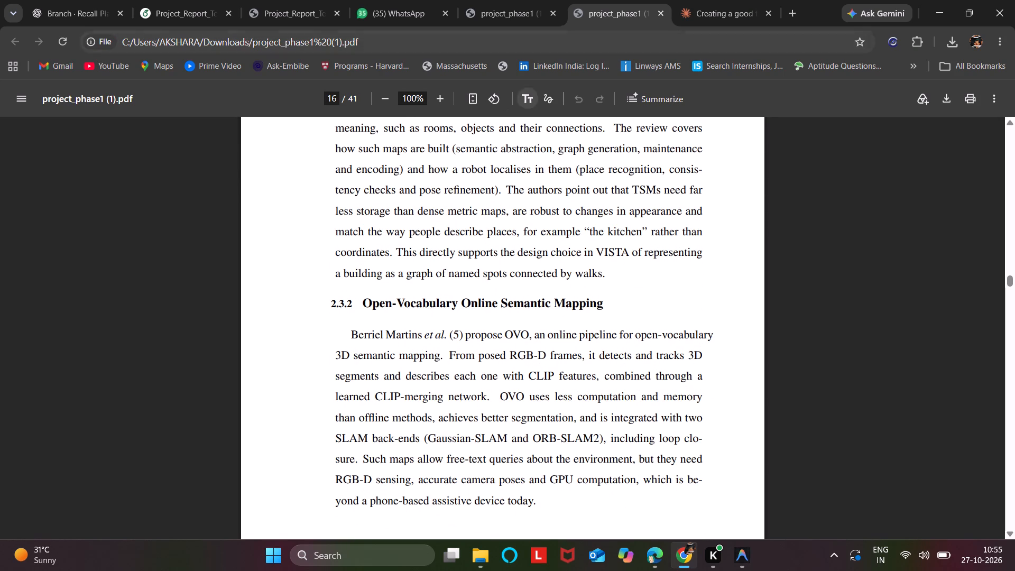
scroll(530, 242, "up", 20)
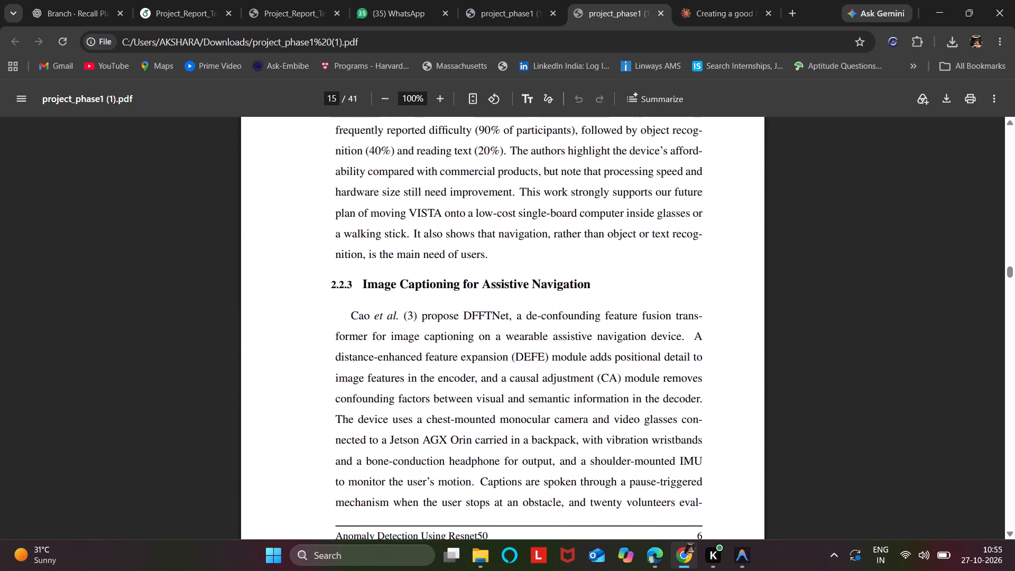
Return to the VISTA report's title page and review its certificate, declaration, acknowledgement and abstract pages.
scroll(530, 242, "up", 20)
scroll(530, 242, "up", 10)
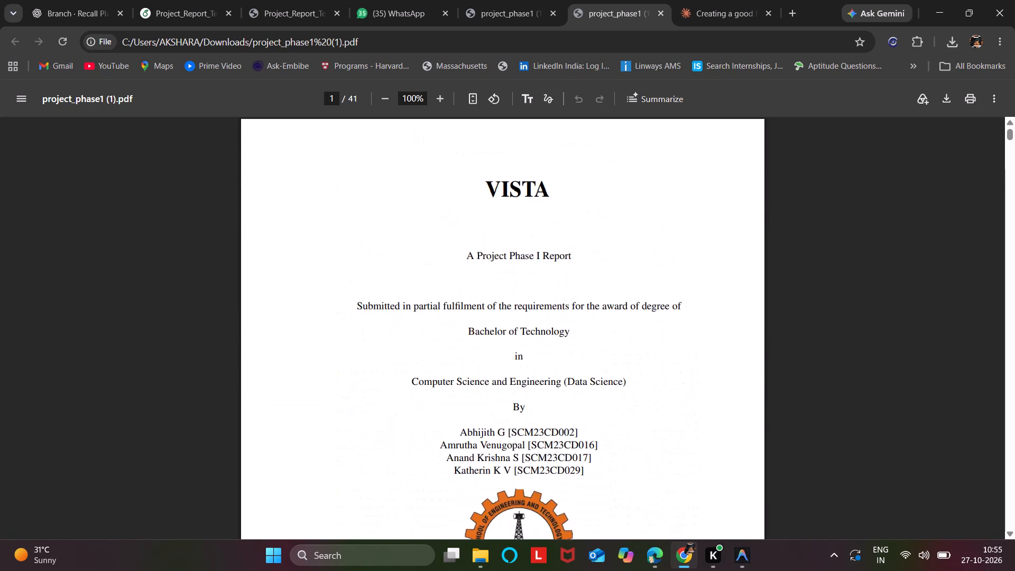
scroll(530, 242, "down", 8)
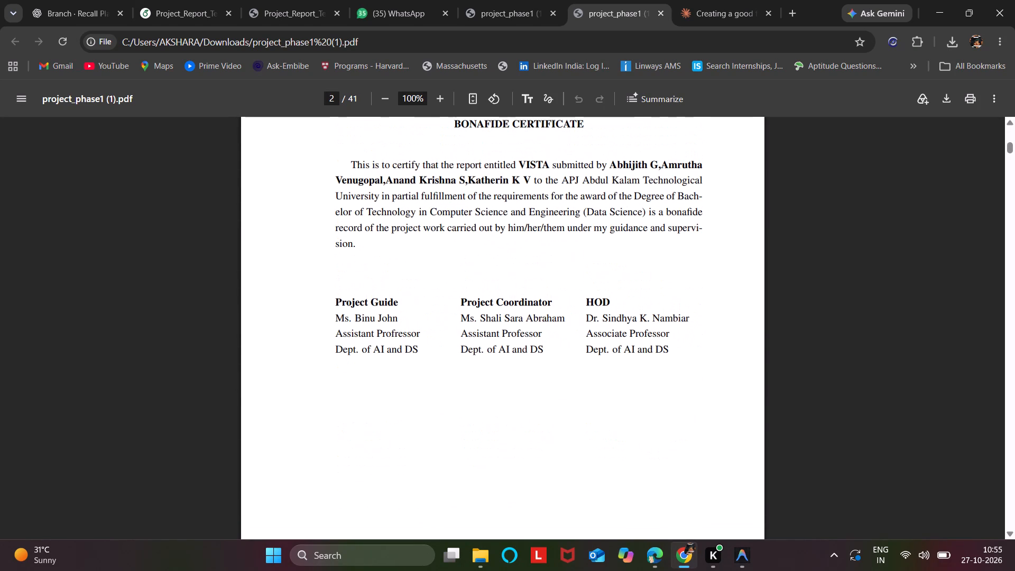
scroll(675, 165, "down", 4)
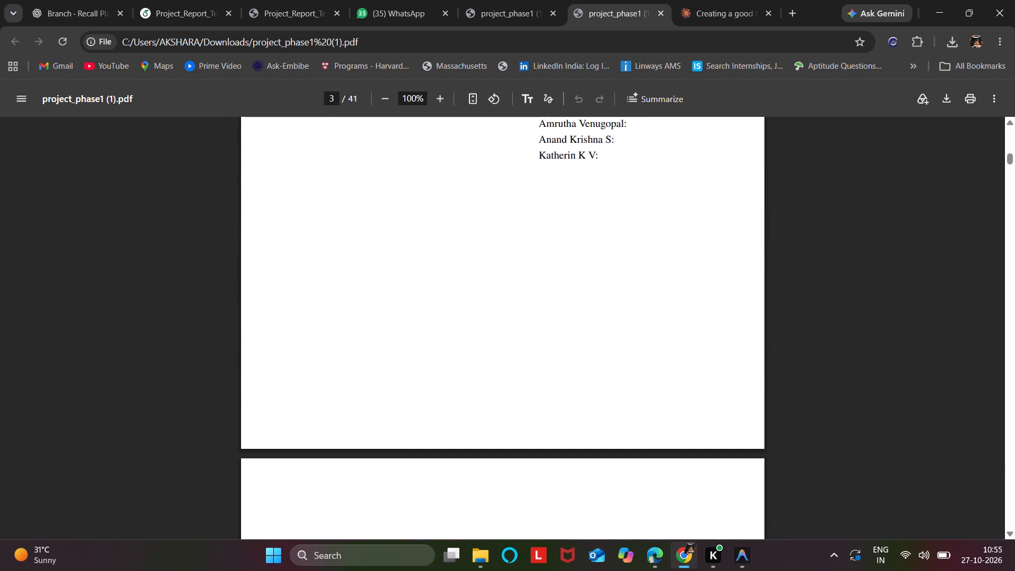
scroll(675, 165, "down", 8)
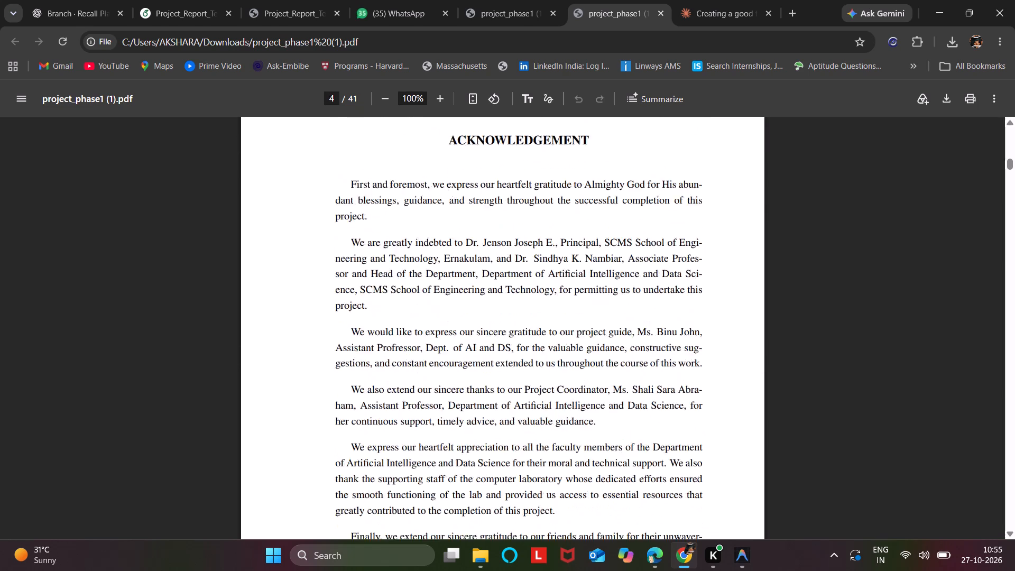
scroll(675, 165, "down", 5)
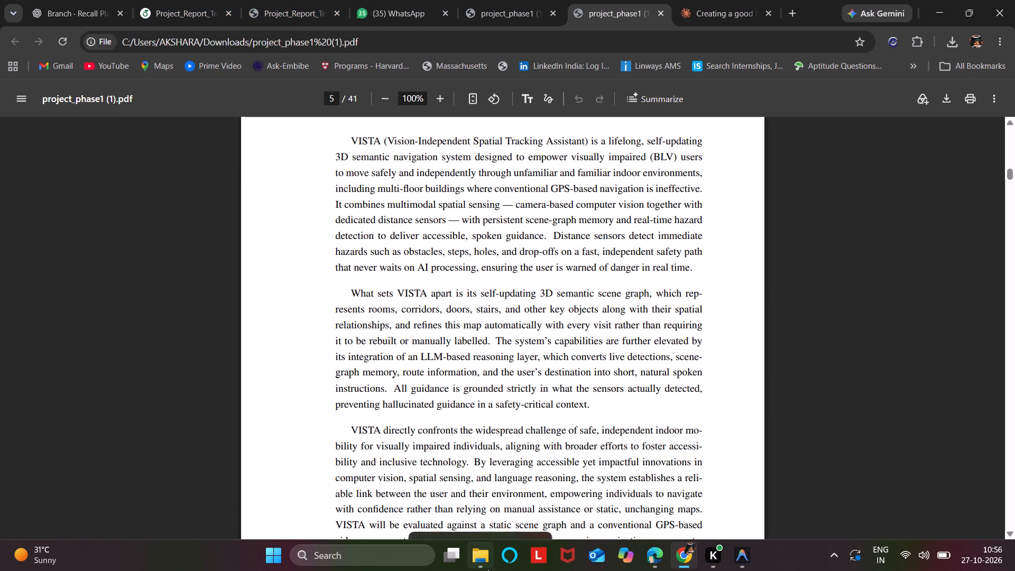
Switch to the Placement Genie report PDF in Microsoft Edge and look back through its Methodology chapter from section 3.7 to section 3.6.1.
left_click(660, 556)
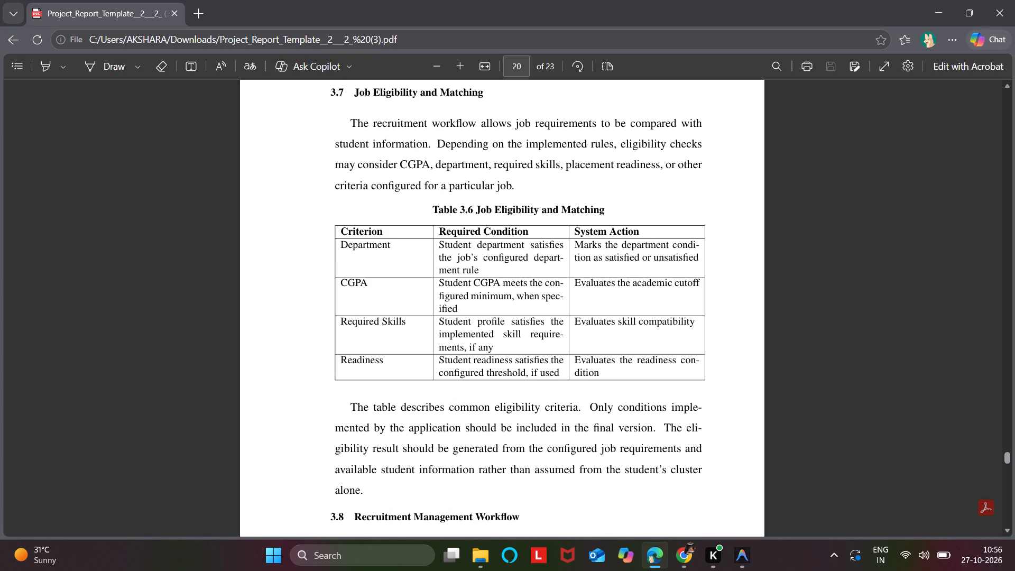
scroll(541, 266, "up", 6)
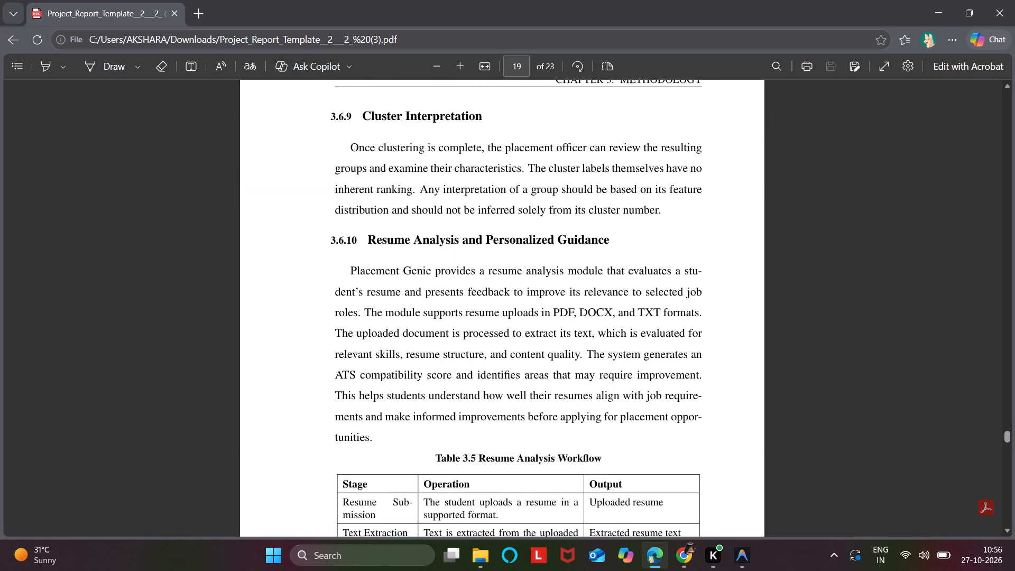
scroll(541, 266, "up", 11)
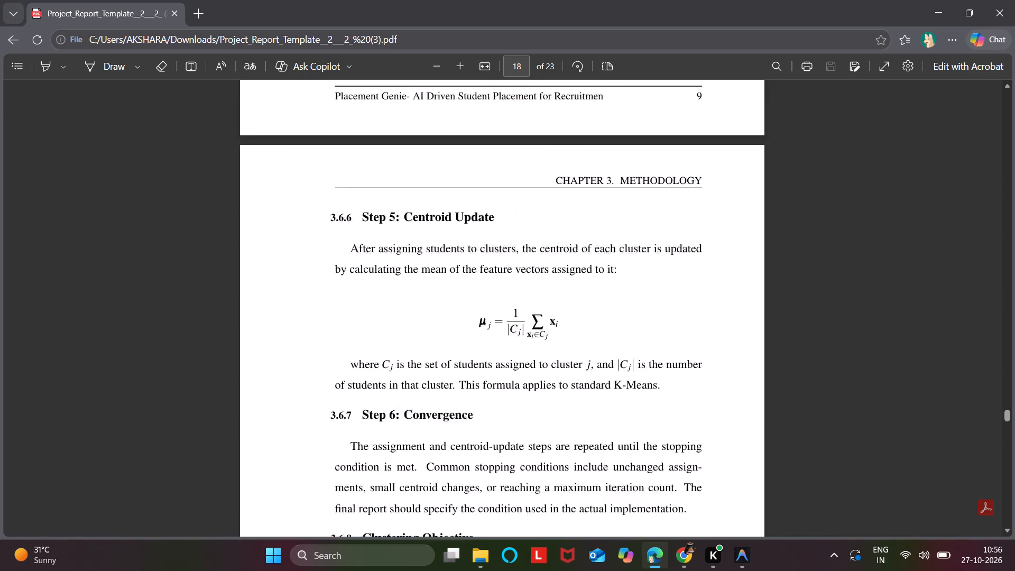
scroll(541, 266, "up", 8)
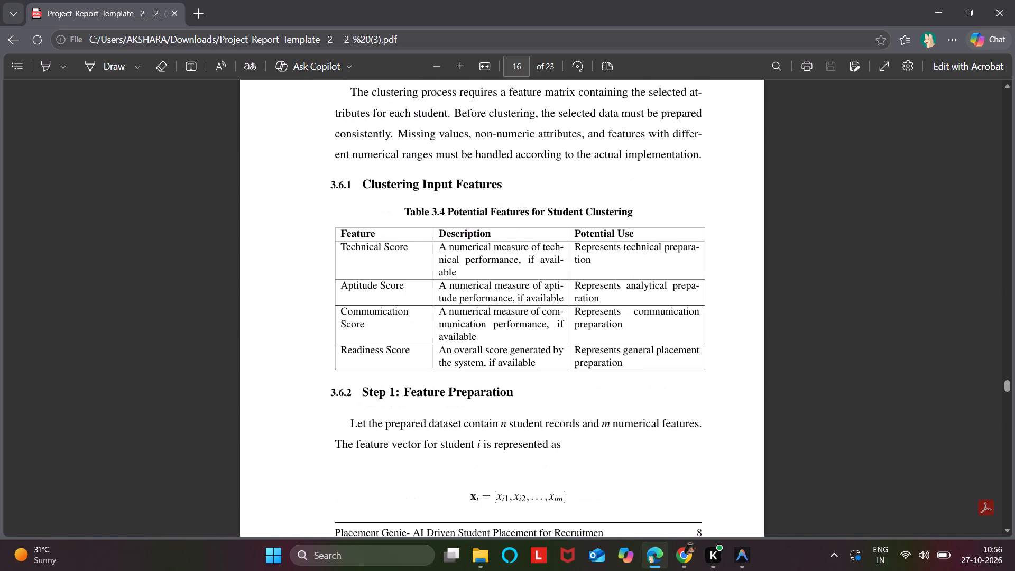
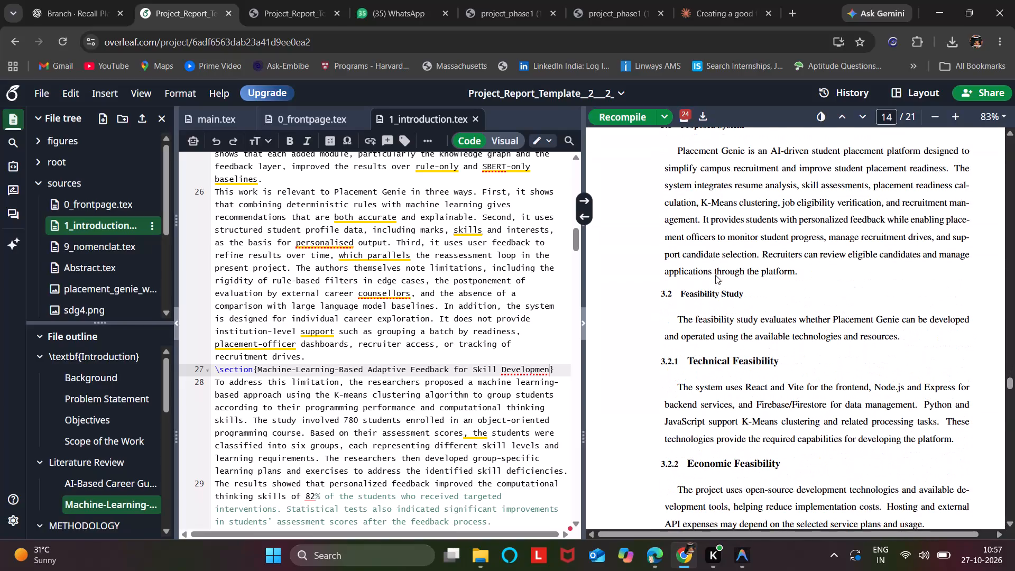
Examine the Methodology chapter of the compiled Placement Genie report, from Proposed System through the Feasibility Study subsections.
scroll(715, 275, "down", 2)
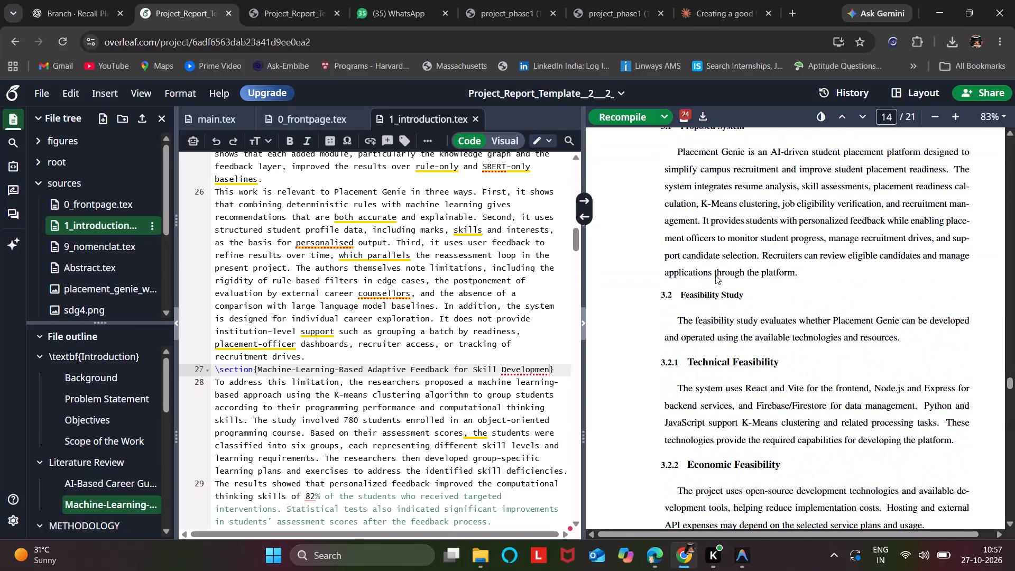
scroll(715, 275, "down", 2)
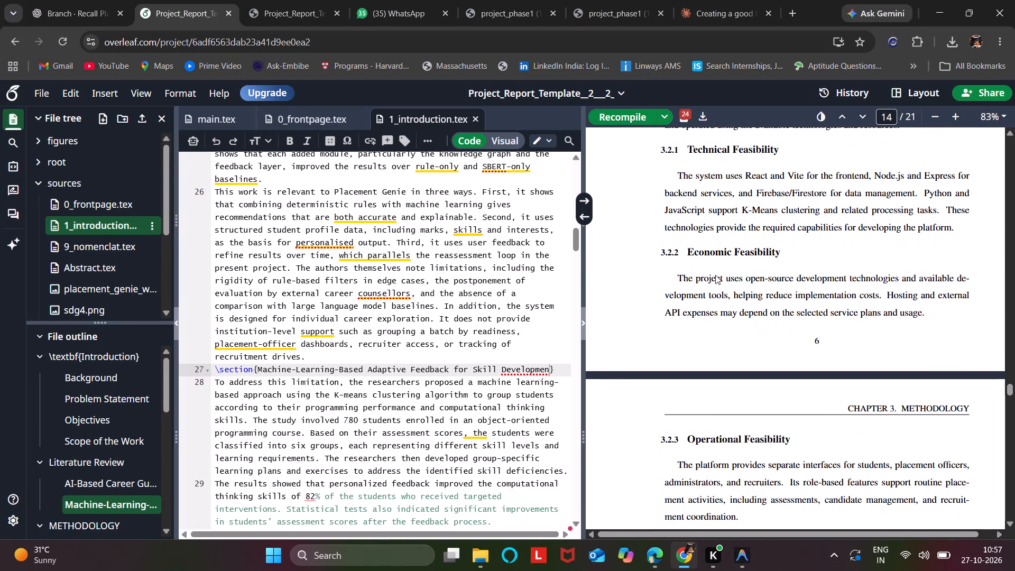
scroll(715, 275, "up", 1)
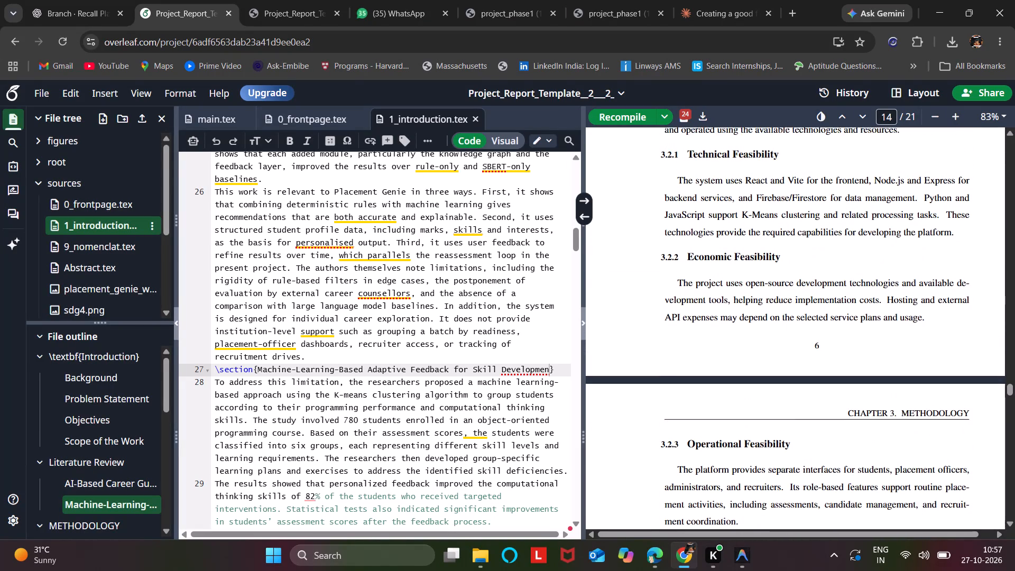
scroll(715, 275, "up", 1)
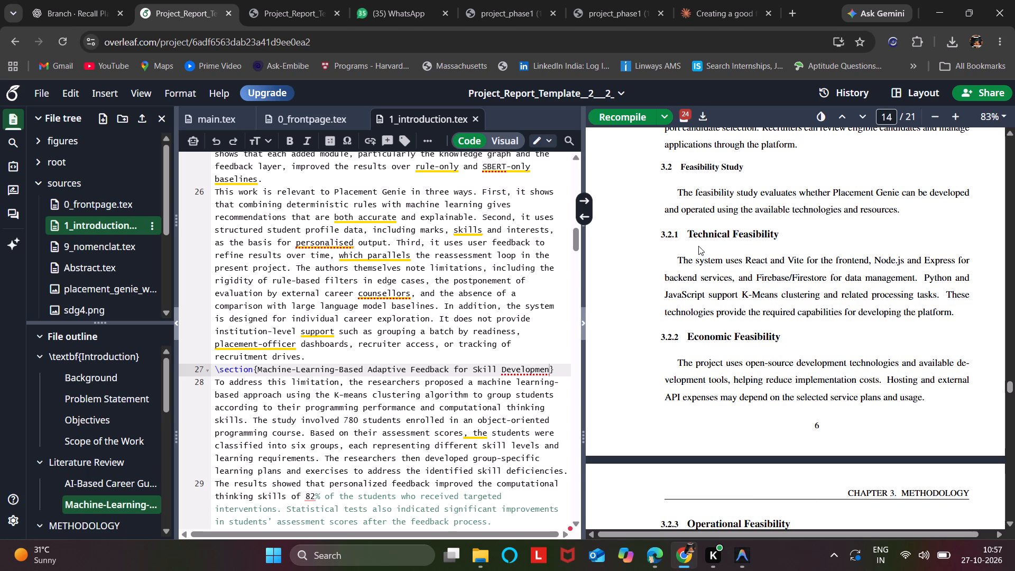
Review the compiled Placement Genie Methodology chapter from Feasibility Study through the architecture diagram and System Design to Module Design.
scroll(705, 263, "down", 3)
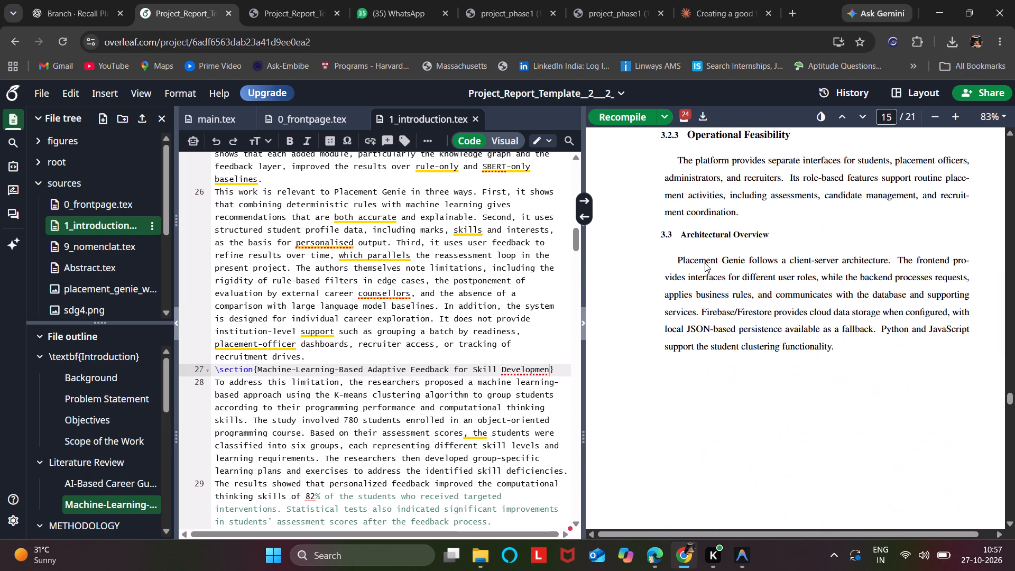
scroll(705, 263, "down", 8)
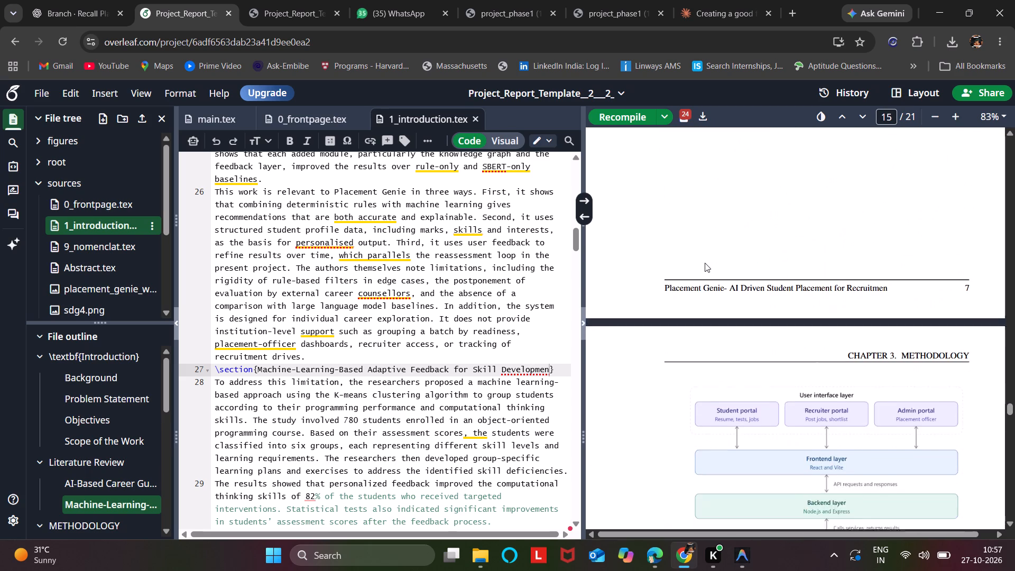
scroll(705, 263, "down", 3)
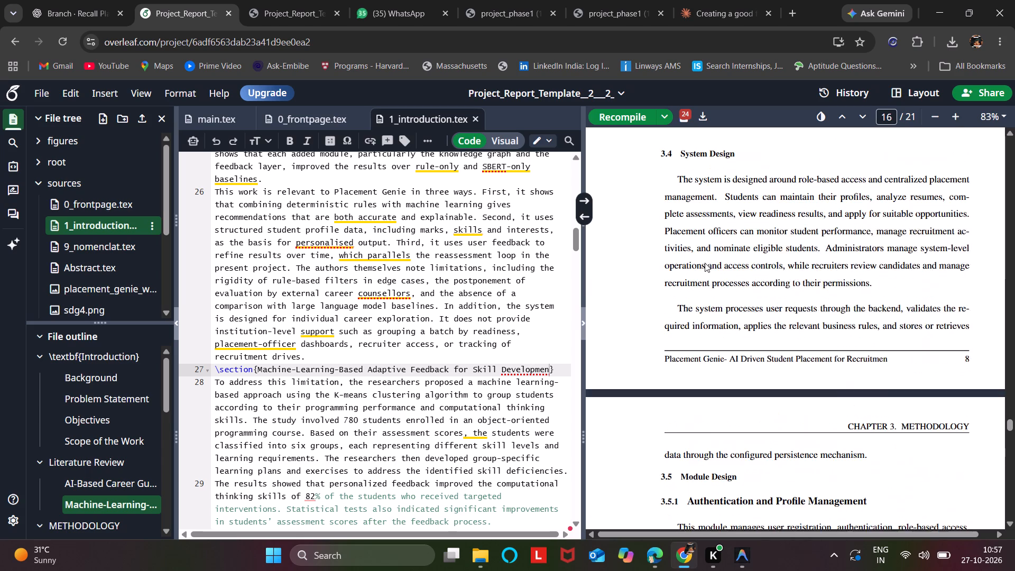
scroll(705, 263, "down", 1)
scroll(705, 263, "up", 2)
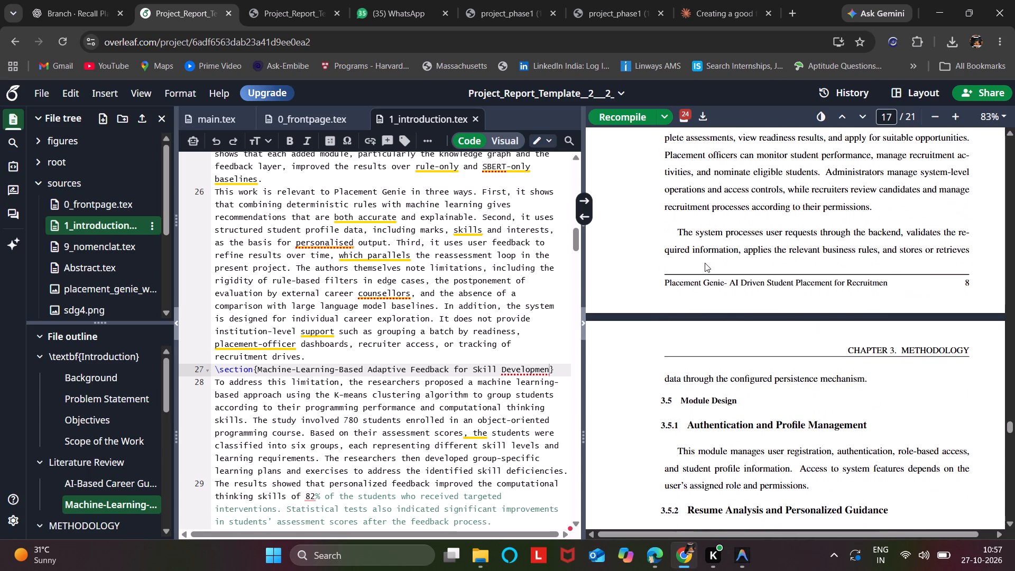
scroll(705, 263, "up", 3)
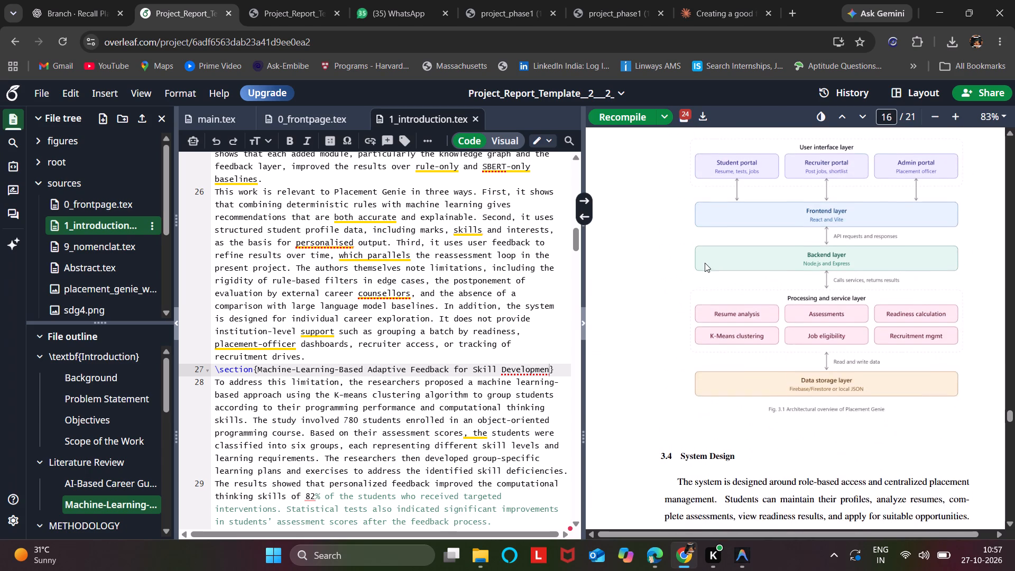
scroll(705, 263, "up", 1)
scroll(705, 263, "down", 4)
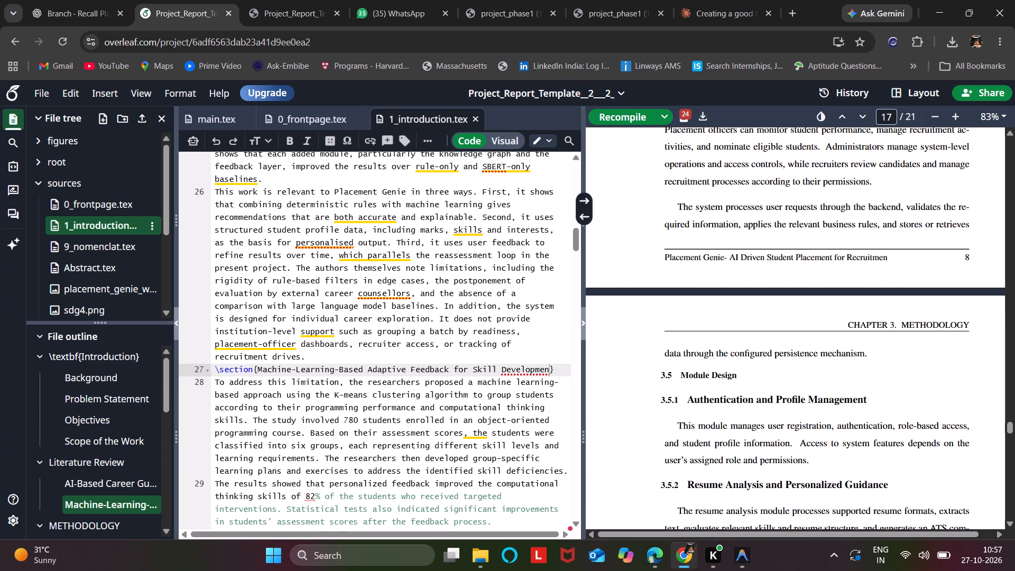
Locate the Module Design section in the LaTeX source from the compiled report and place the cursor on the empty line above it.
scroll(222, 495, "down", 1)
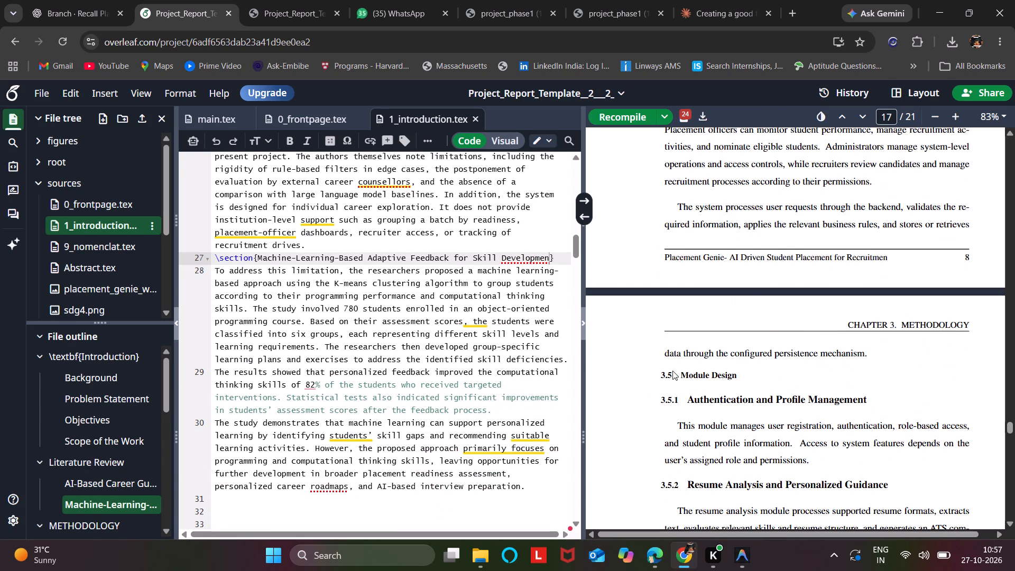
double_click(697, 374)
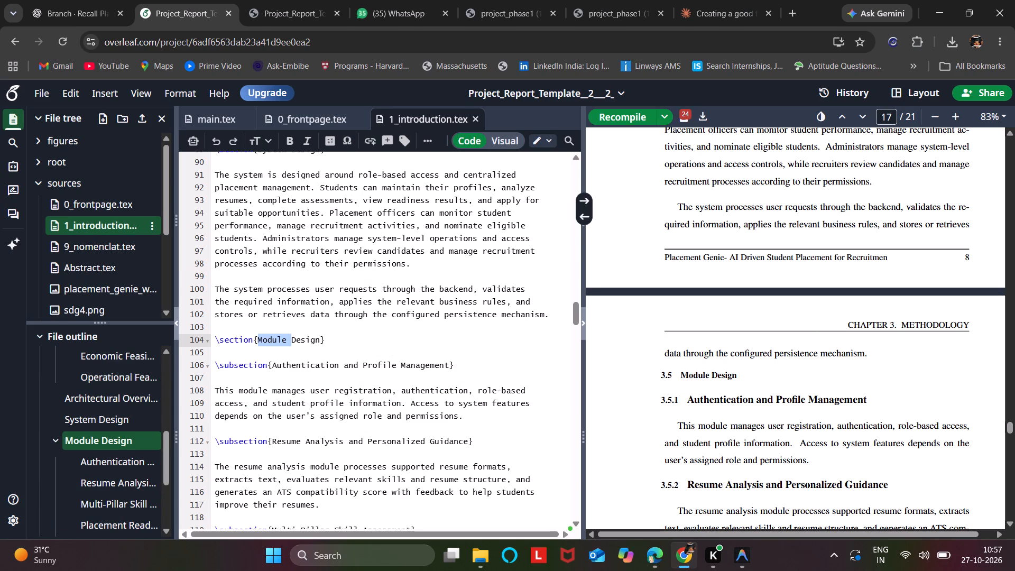
left_click(255, 323)
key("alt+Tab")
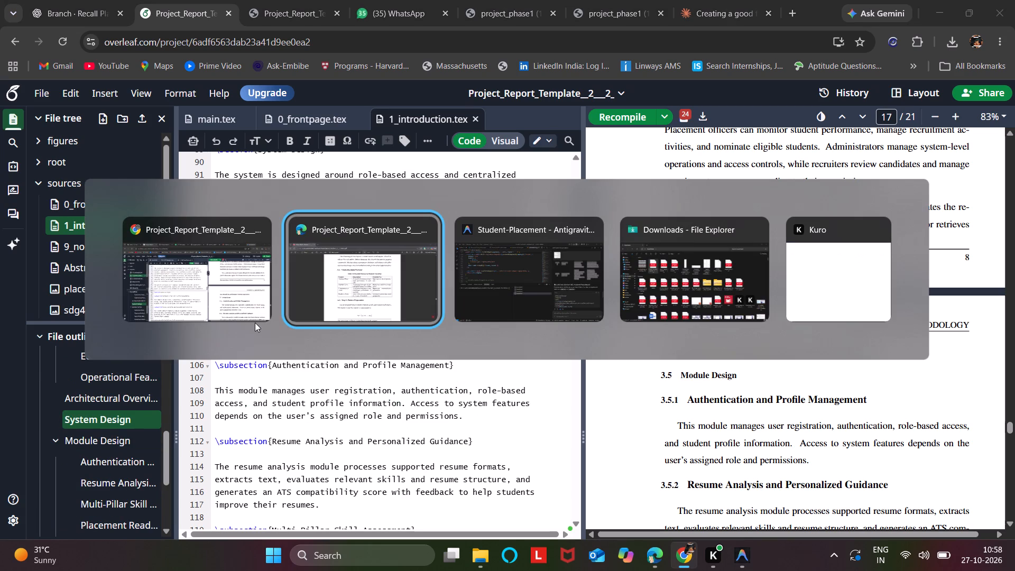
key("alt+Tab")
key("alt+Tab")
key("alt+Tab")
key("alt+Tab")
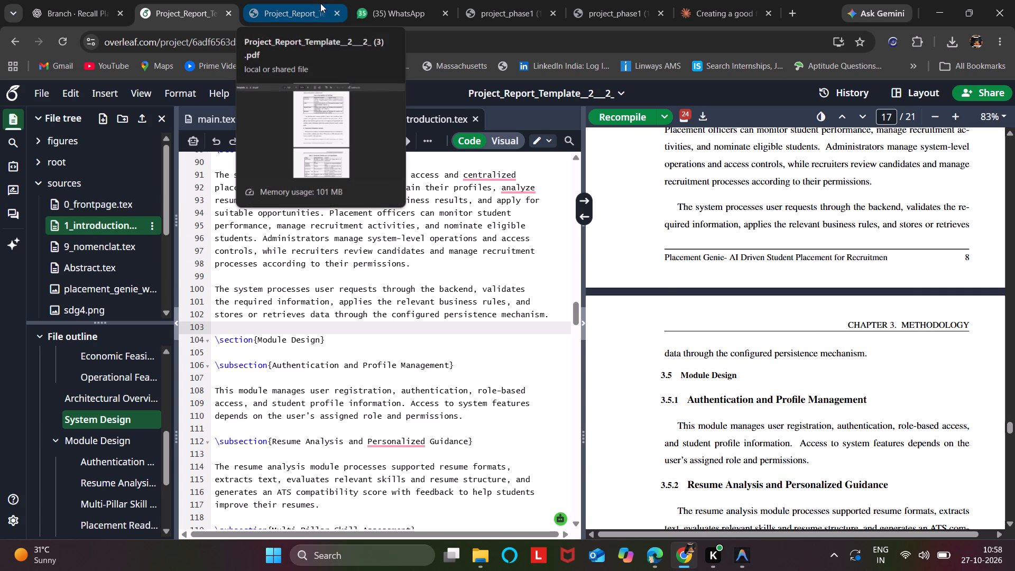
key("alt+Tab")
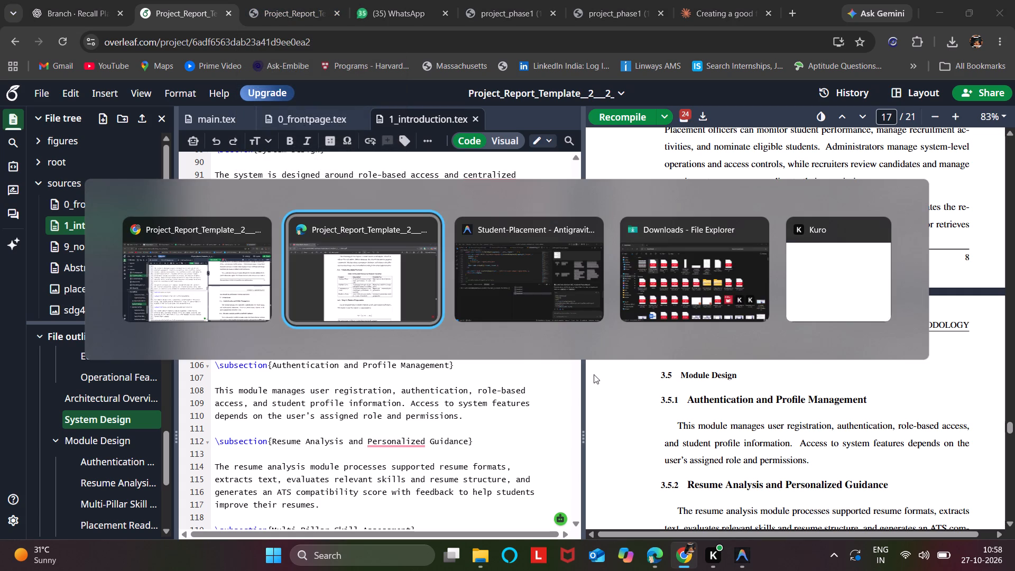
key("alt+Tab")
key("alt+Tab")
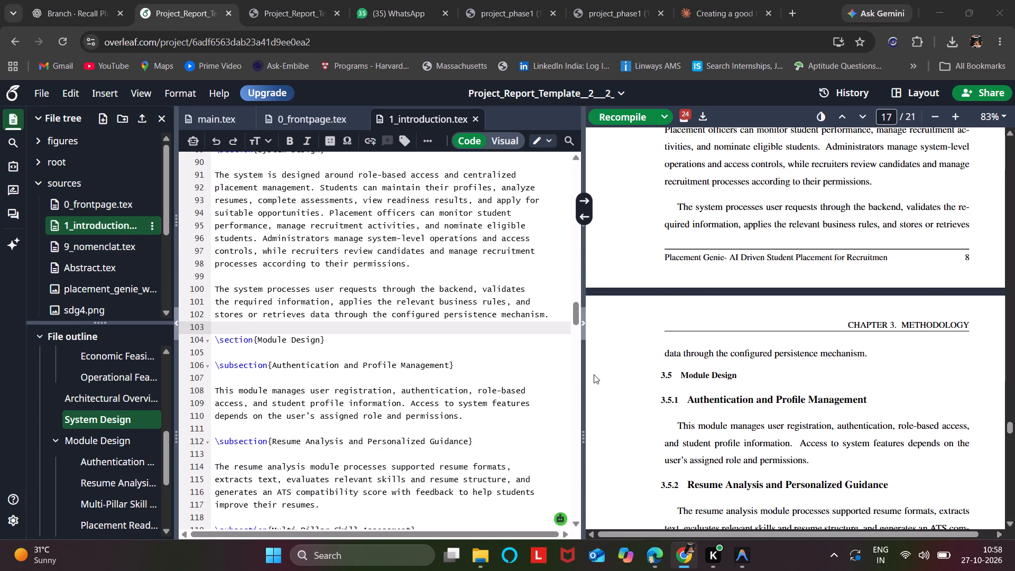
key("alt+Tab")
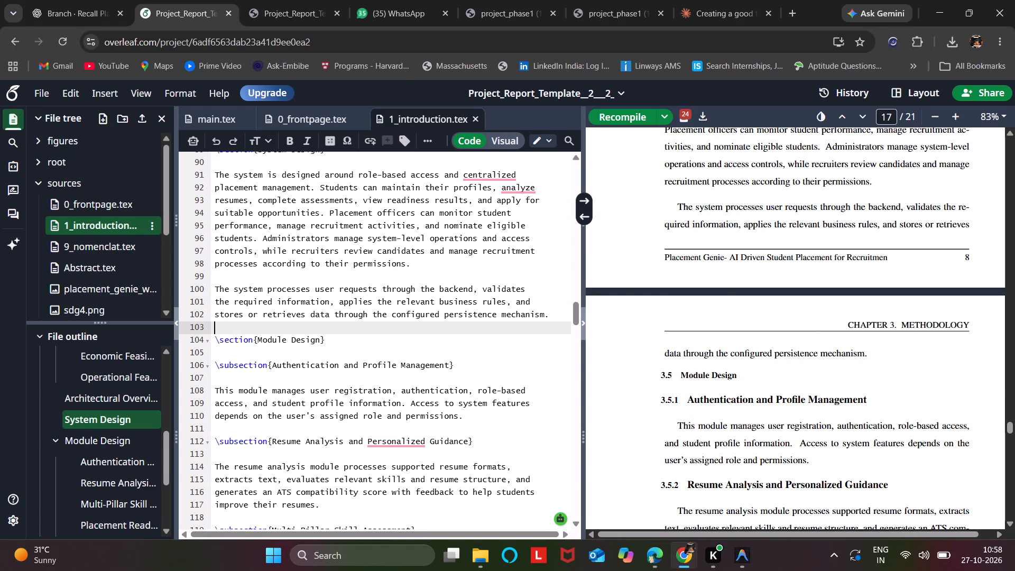
Glance over the downloaded Placement Genie PDF's Methodology tables and both open copies of the VISTA phase 1 report.
left_click(304, 10)
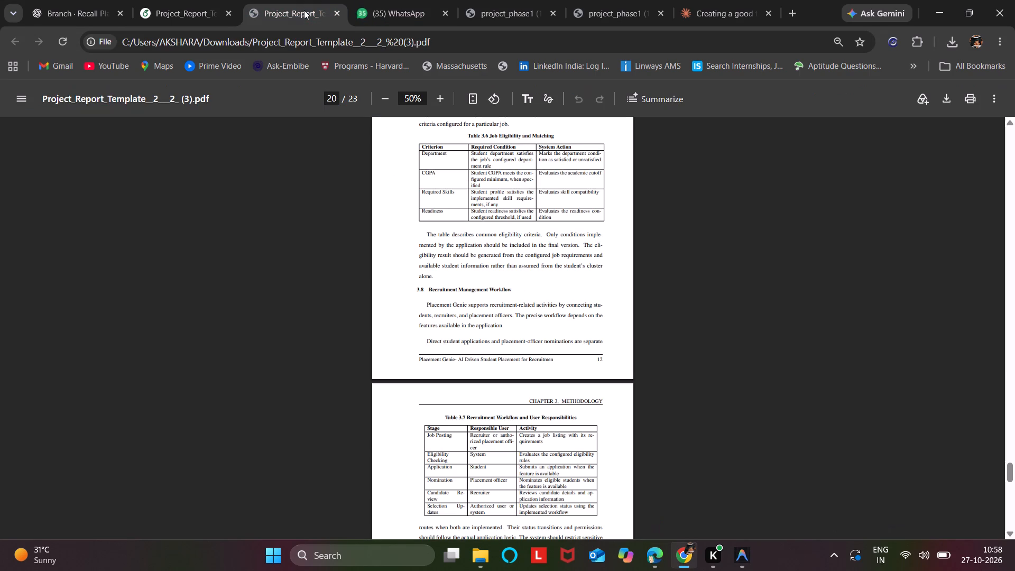
left_click(195, 7)
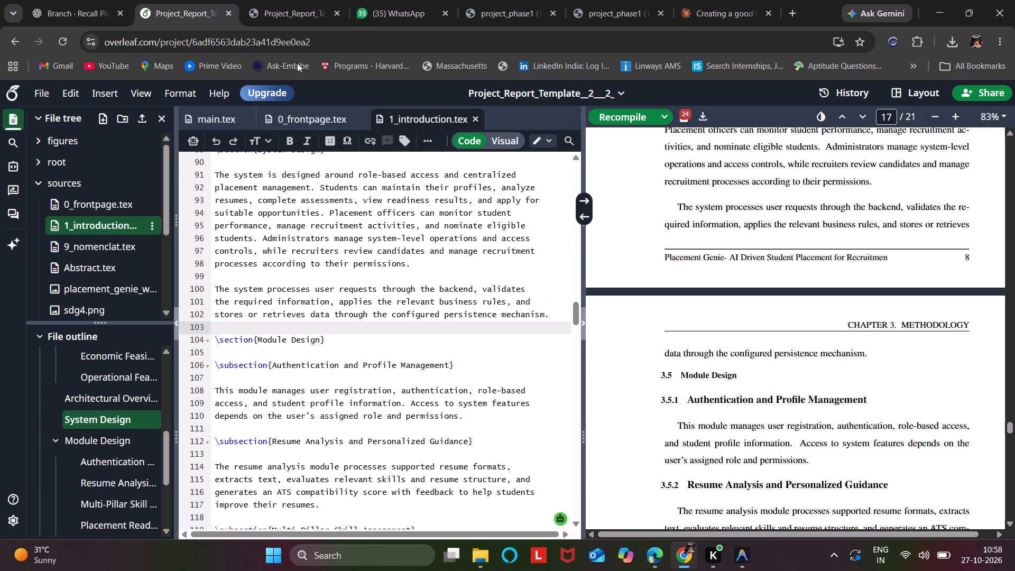
left_click(599, 19)
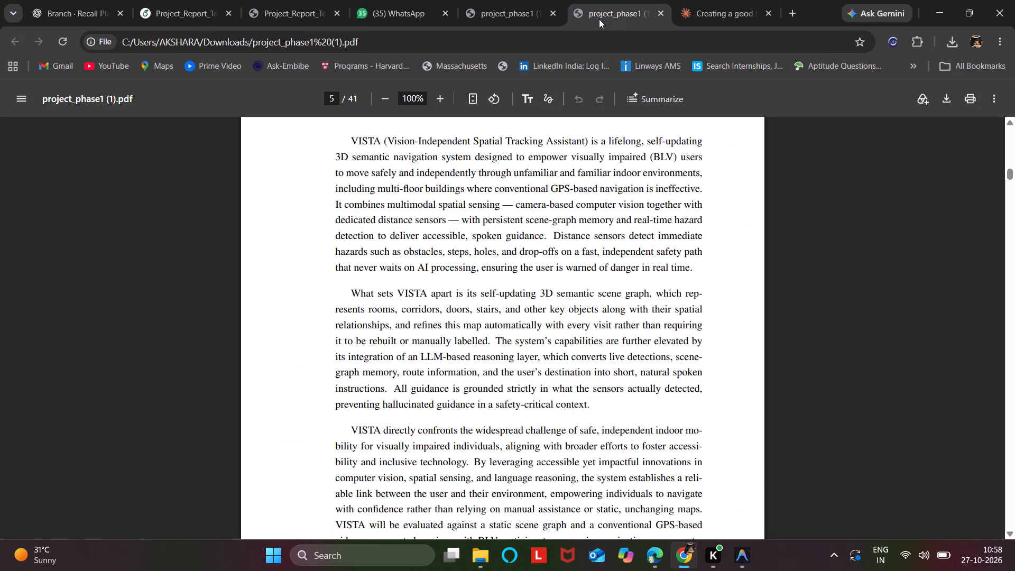
left_click(524, 21)
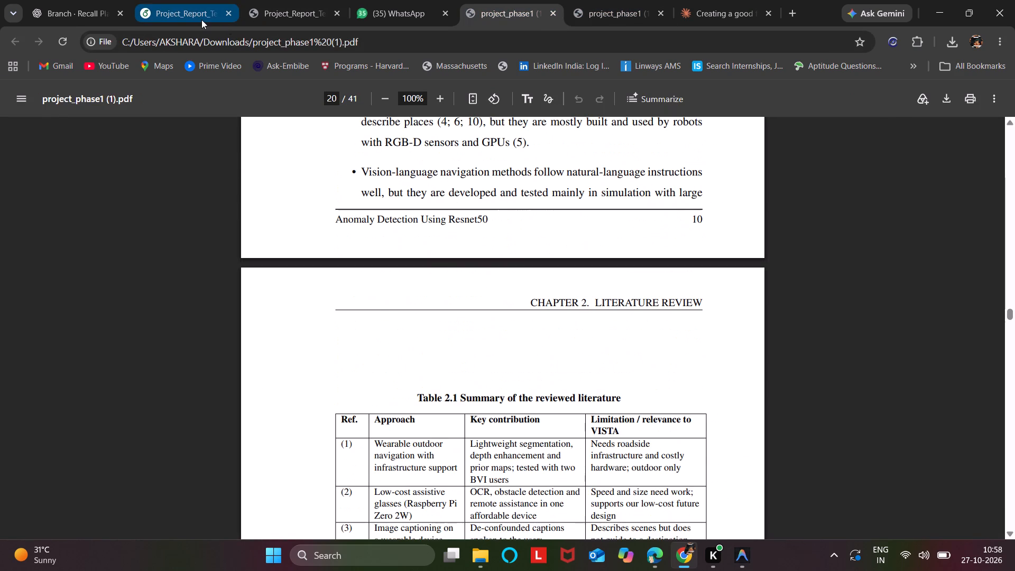
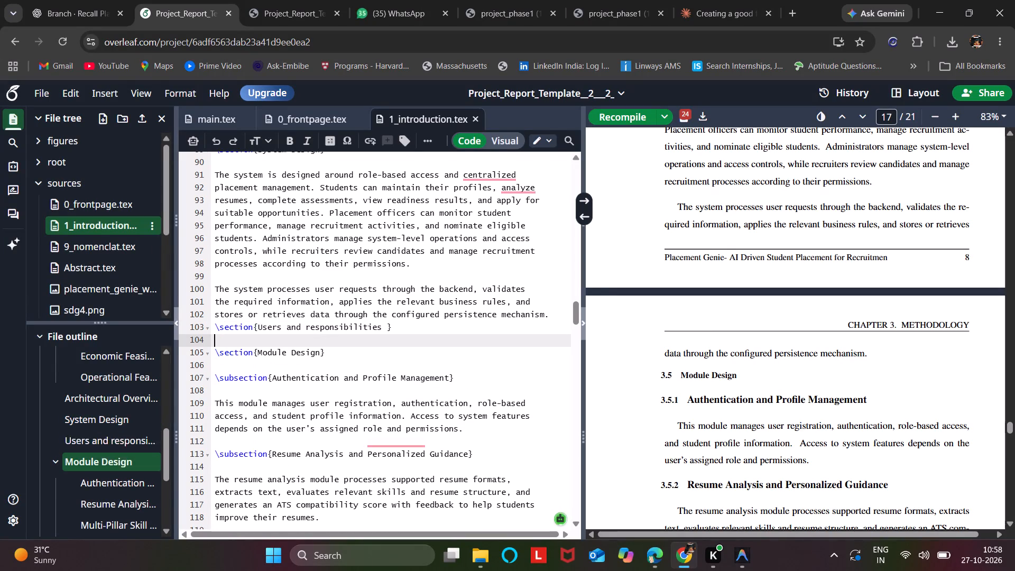
Open the additional insert options, including tables, for the empty line below the Users and responsibilities section heading.
left_click(431, 134)
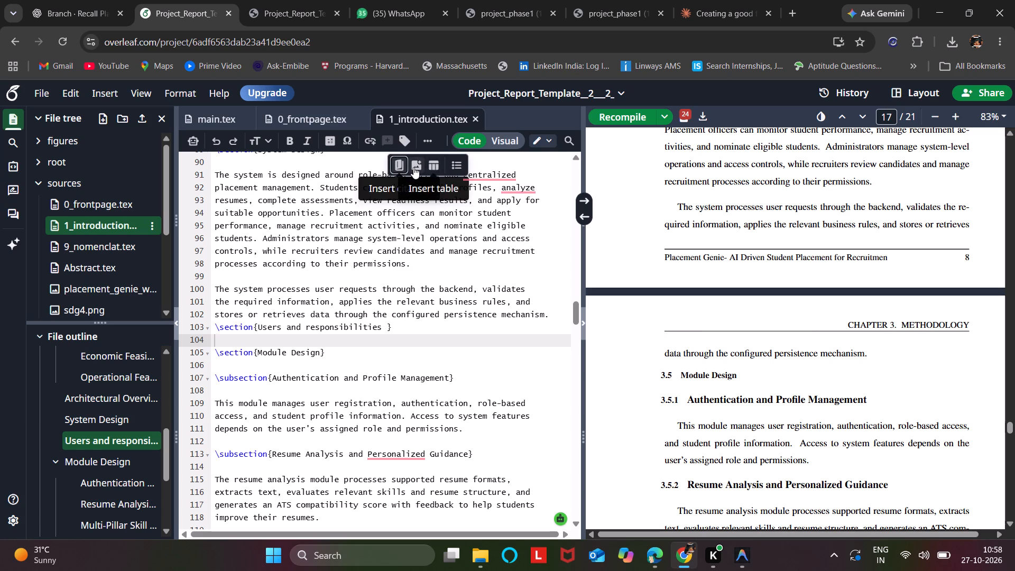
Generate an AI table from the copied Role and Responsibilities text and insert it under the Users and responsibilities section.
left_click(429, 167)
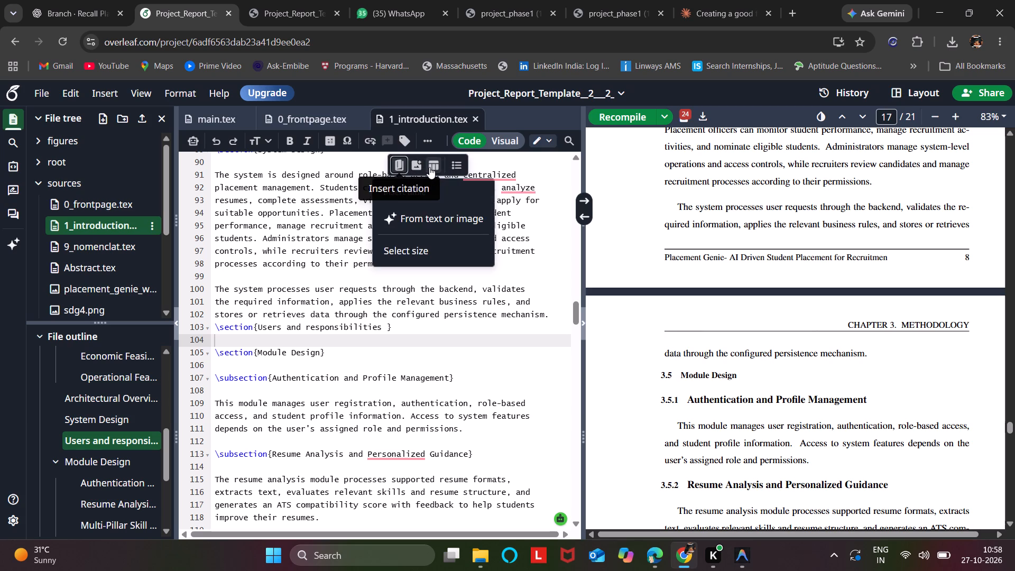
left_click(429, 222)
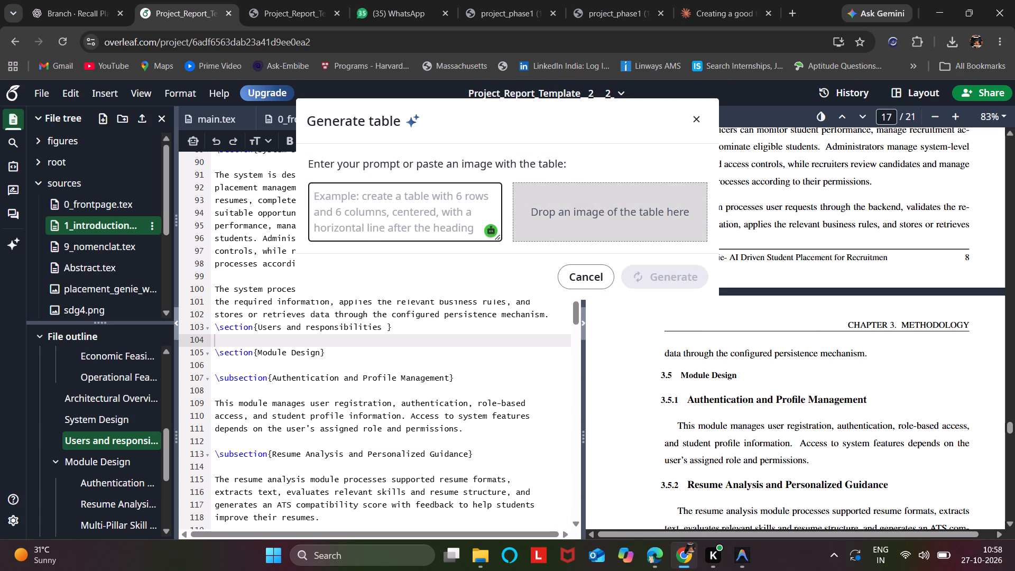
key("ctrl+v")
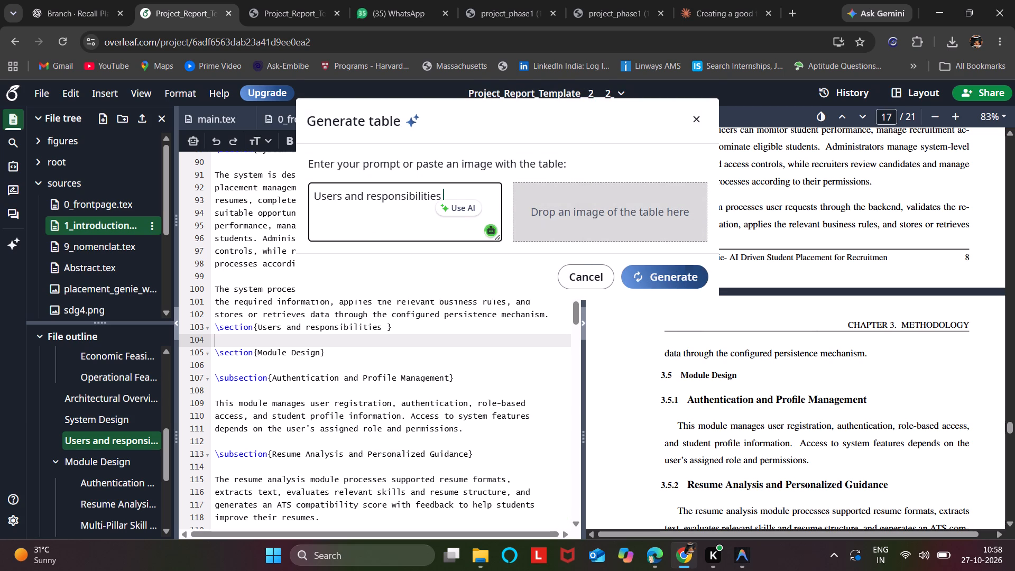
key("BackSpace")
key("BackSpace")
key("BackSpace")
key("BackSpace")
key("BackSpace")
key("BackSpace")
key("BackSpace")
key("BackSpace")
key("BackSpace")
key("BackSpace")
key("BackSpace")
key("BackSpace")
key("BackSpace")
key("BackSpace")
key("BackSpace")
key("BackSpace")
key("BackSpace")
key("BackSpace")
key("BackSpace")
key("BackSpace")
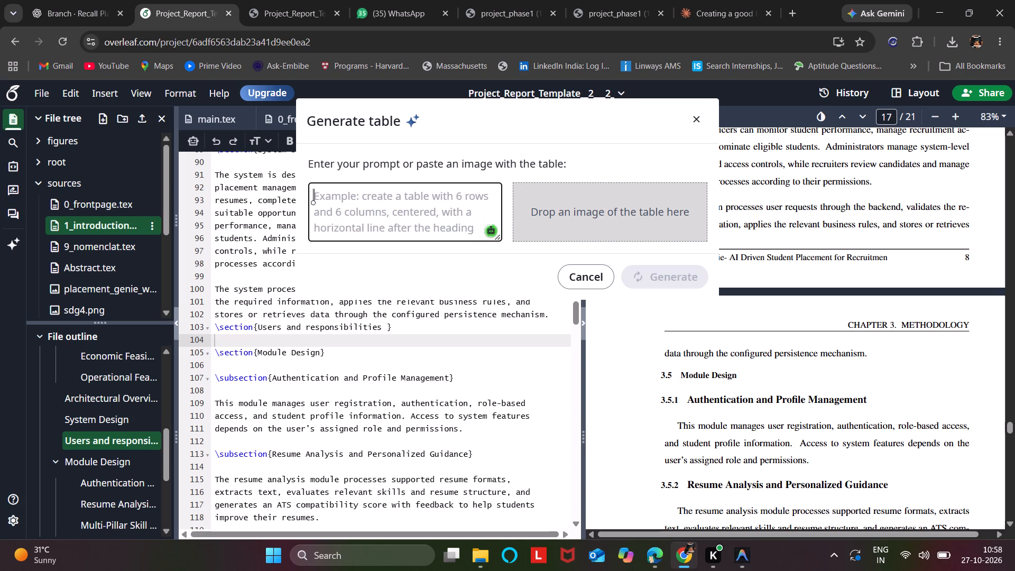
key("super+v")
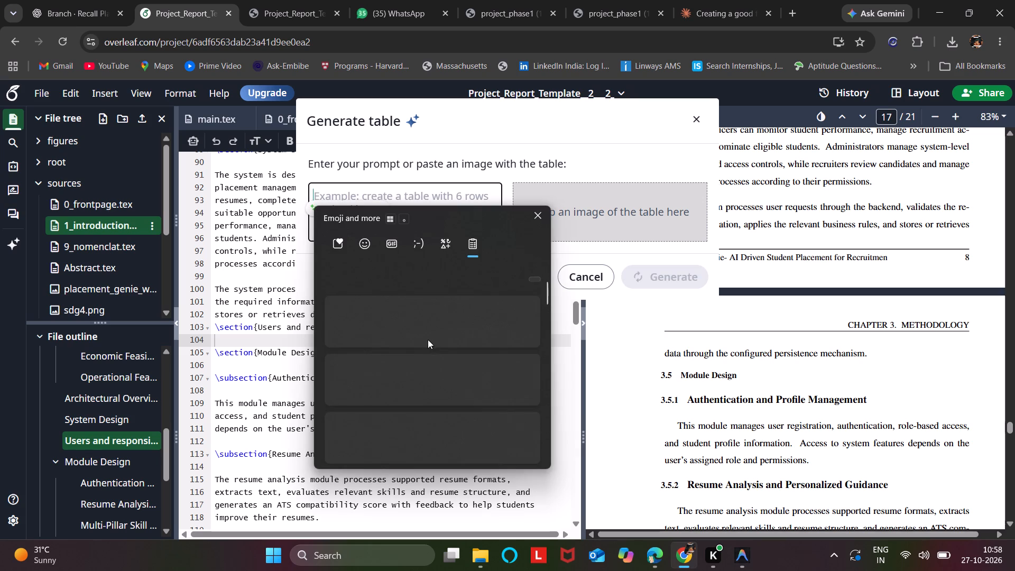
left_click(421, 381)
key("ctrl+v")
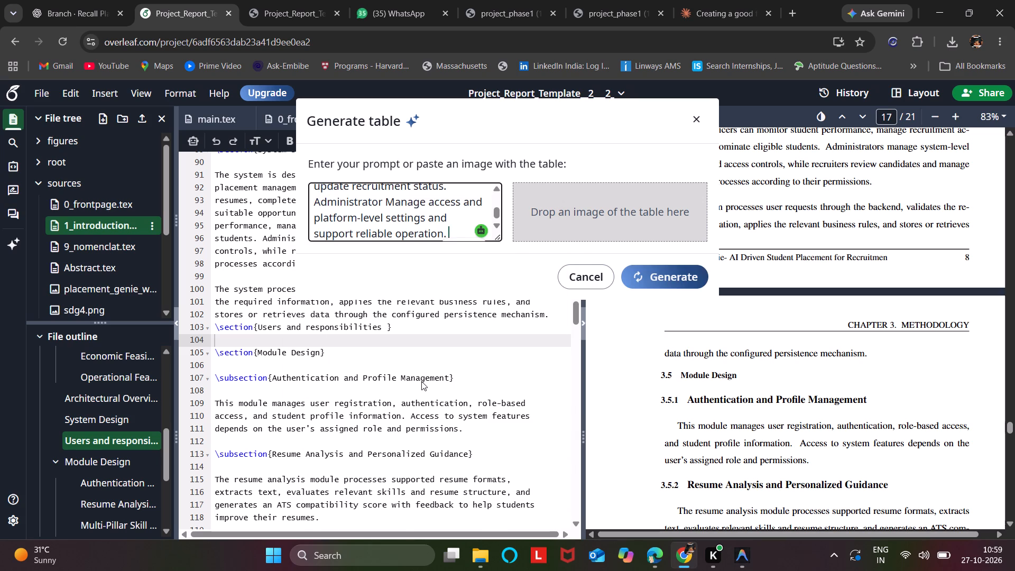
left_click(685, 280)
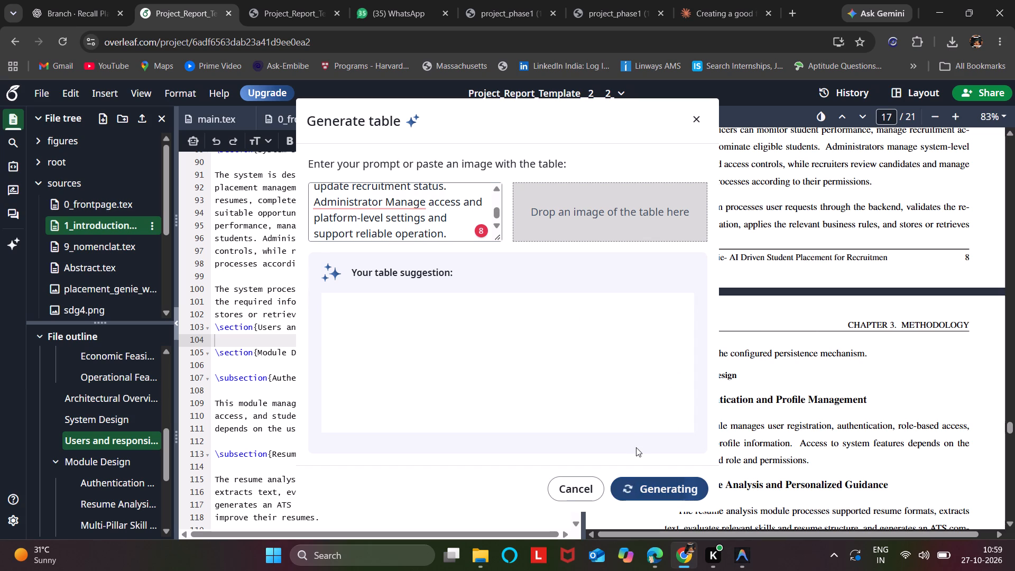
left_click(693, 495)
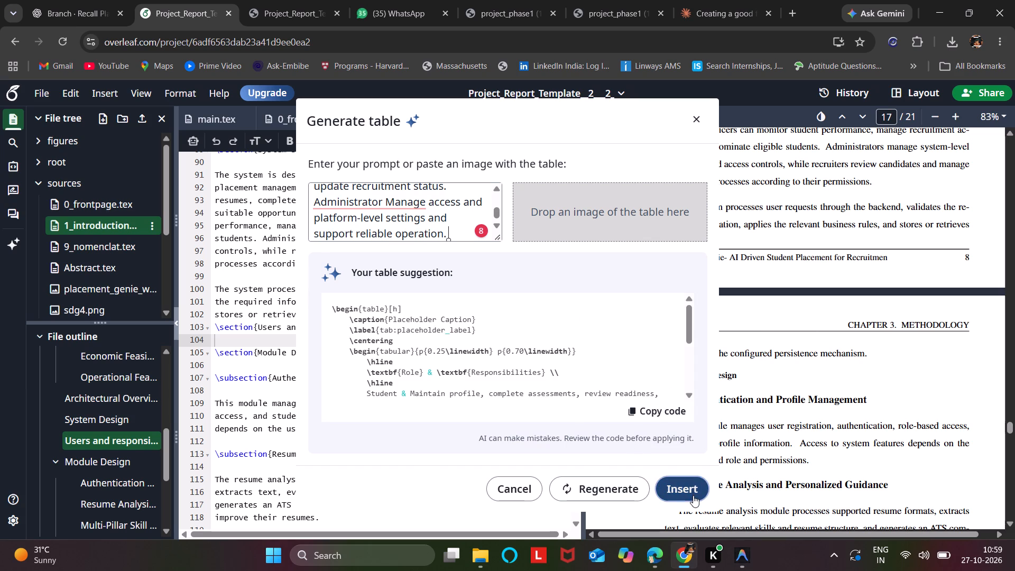
key("ctrl+s")
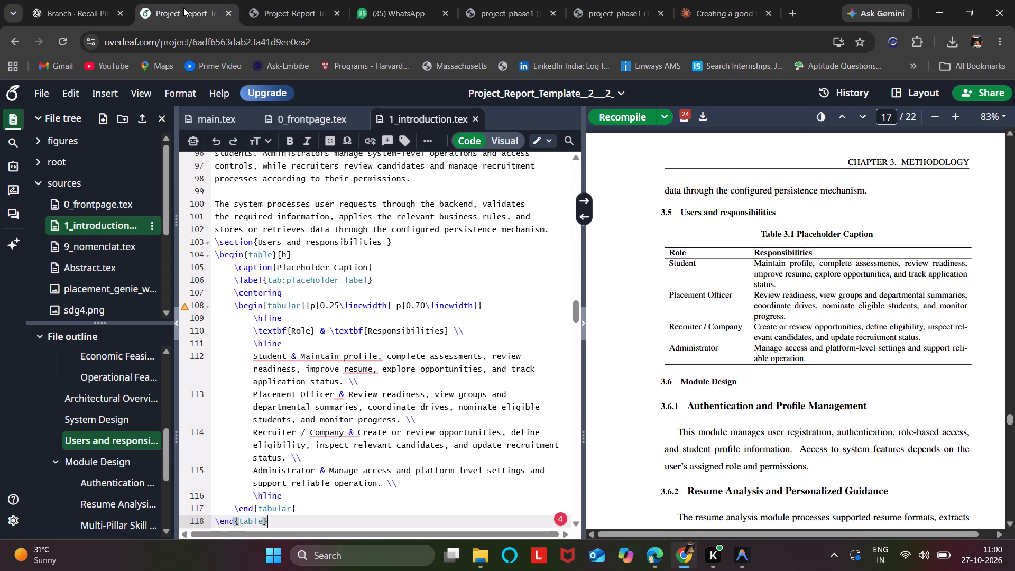
key("ctrl+z")
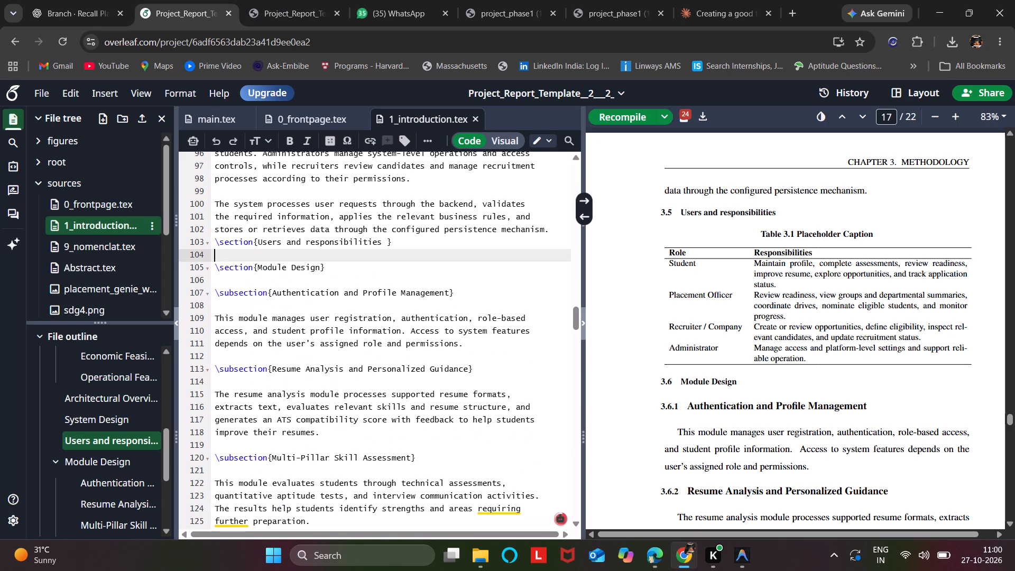
key("ctrl+v")
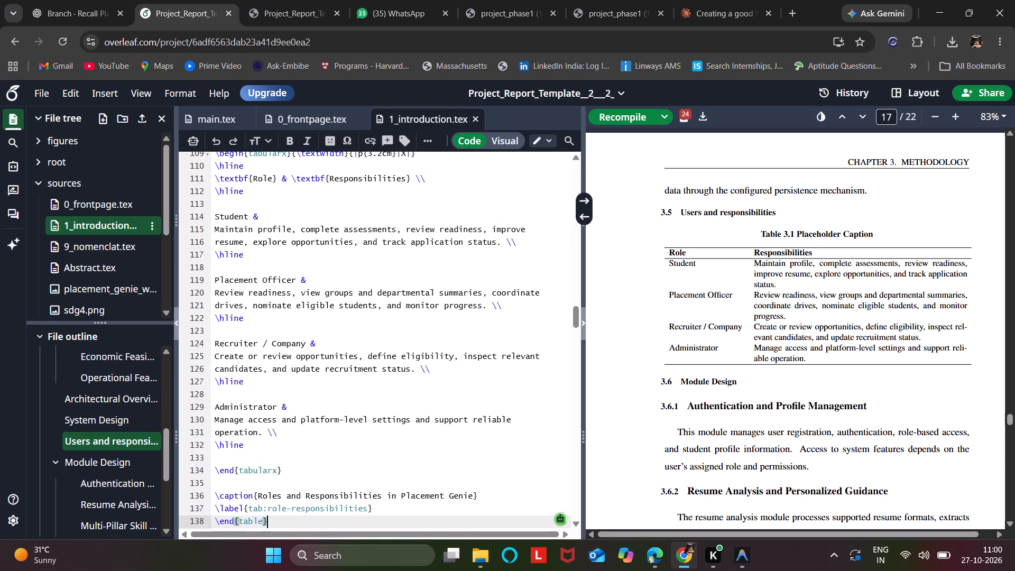
Recompile the report and check the replaced roles table and the source that follows it, up to the Module Design section.
key("ctrl+s")
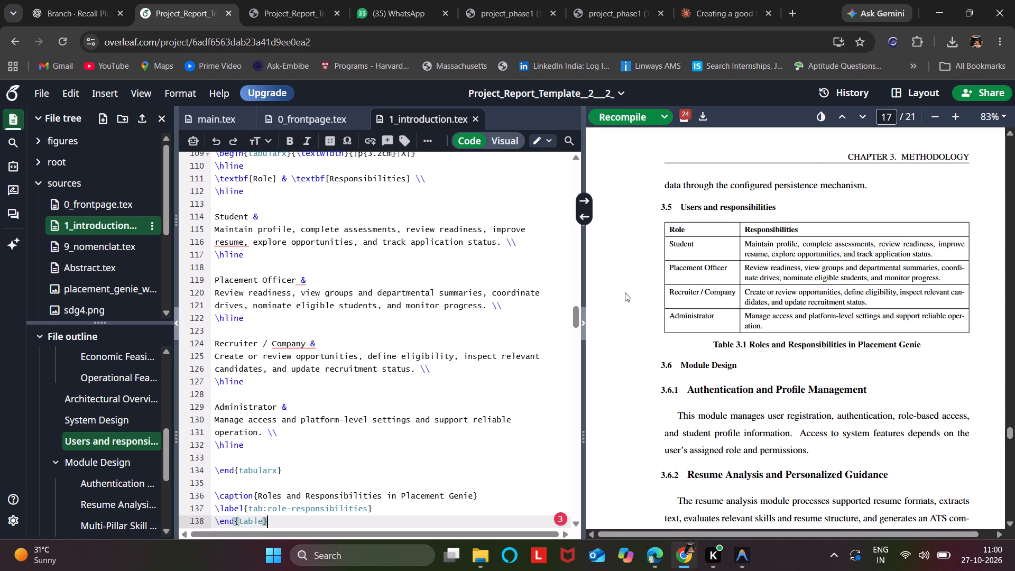
scroll(290, 420, "down", 1)
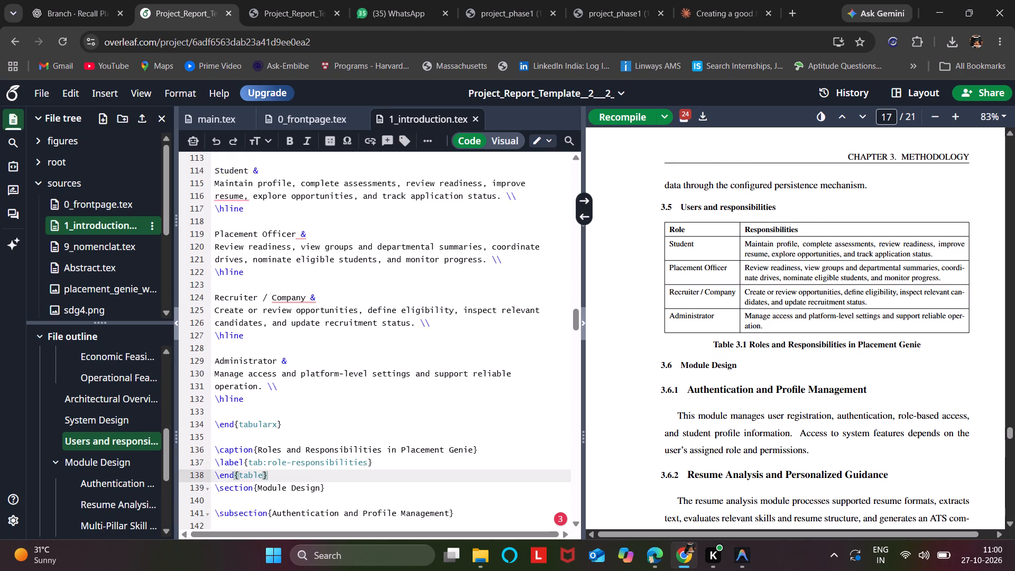
scroll(290, 420, "down", 1)
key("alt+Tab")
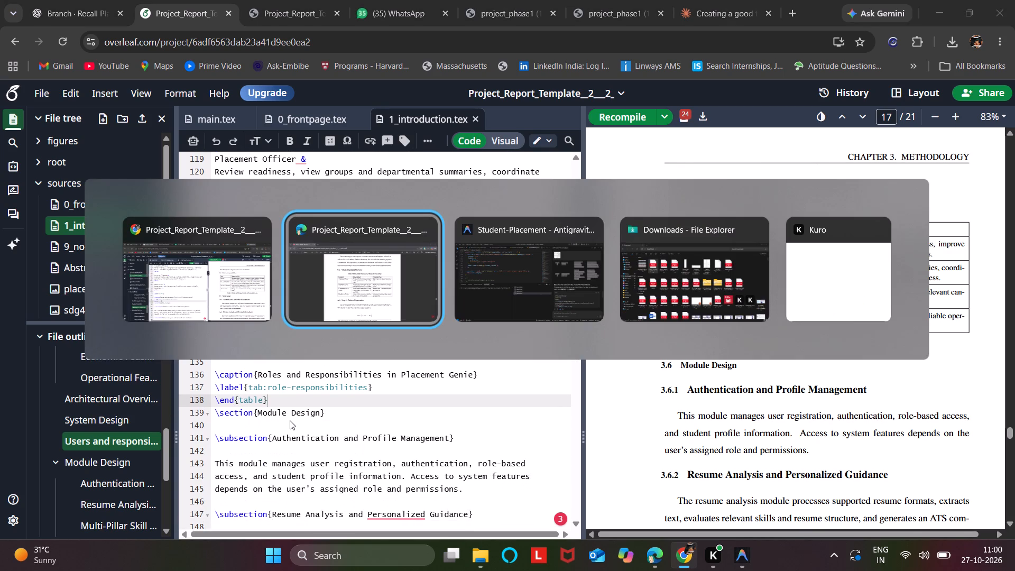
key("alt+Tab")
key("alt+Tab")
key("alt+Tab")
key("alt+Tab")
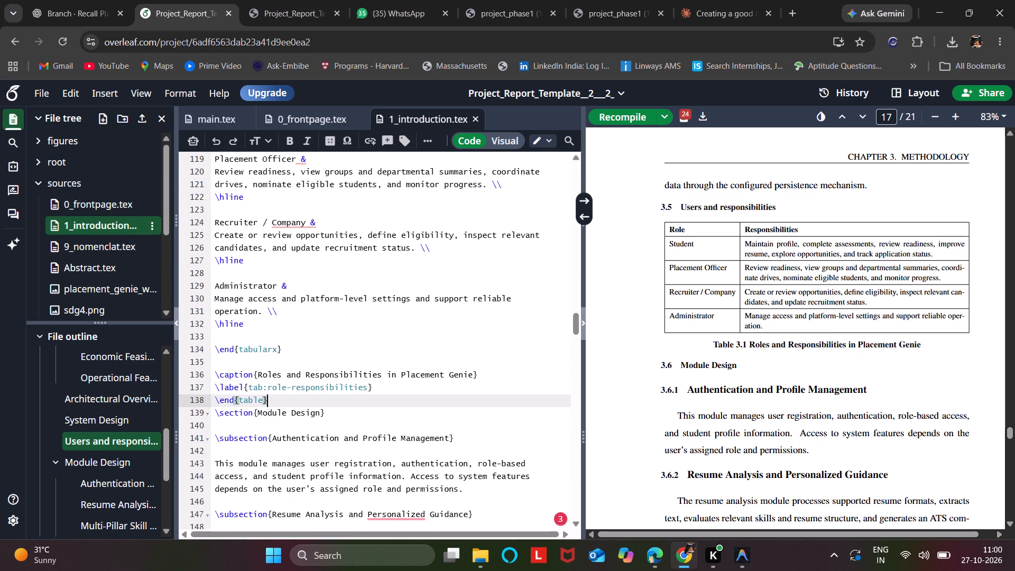
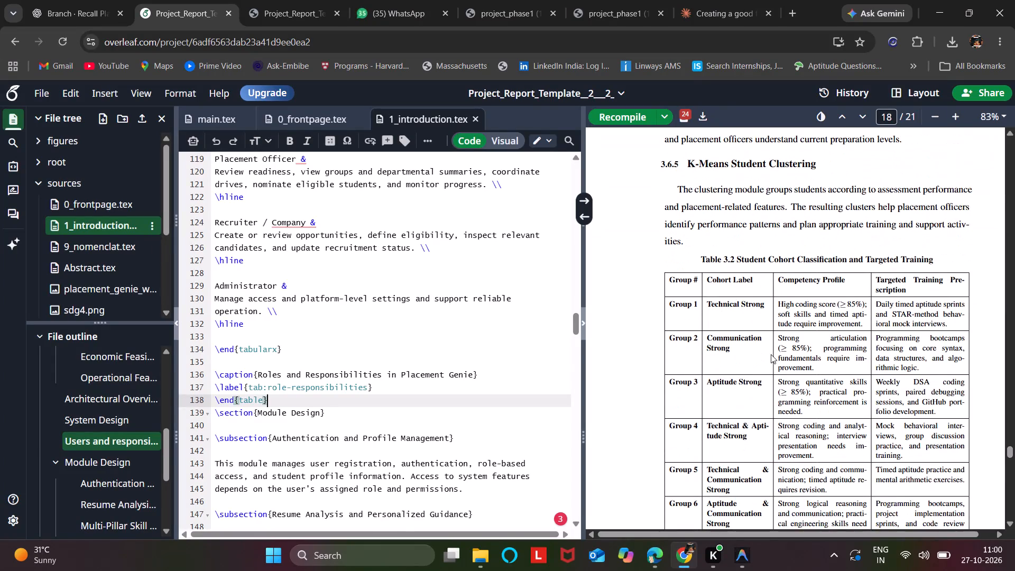
Review the compiled Methodology chapter from K-Means Student Clustering through Testing and Validation, and back to the start of Module Design.
scroll(771, 354, "down", 6)
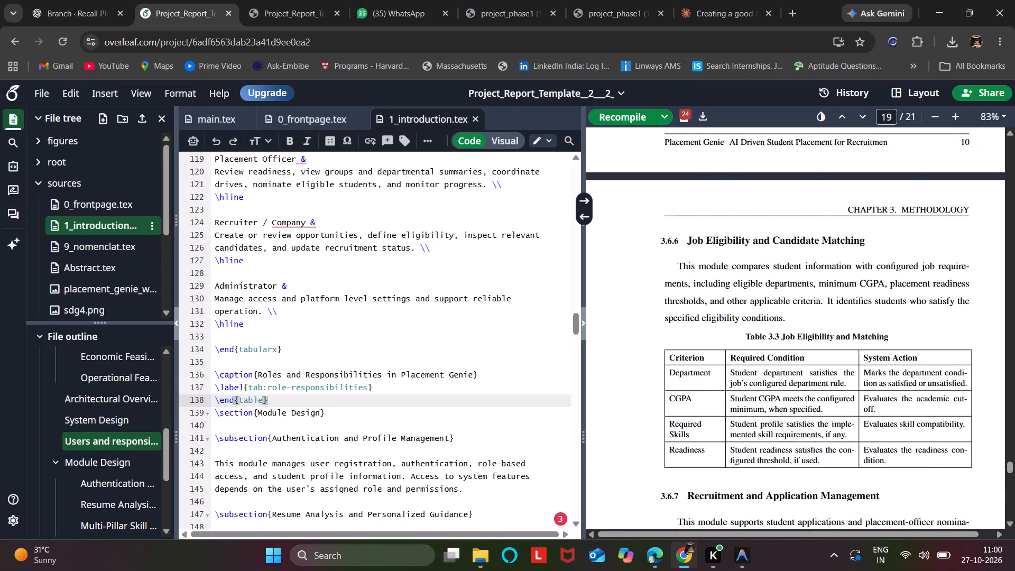
scroll(771, 354, "down", 5)
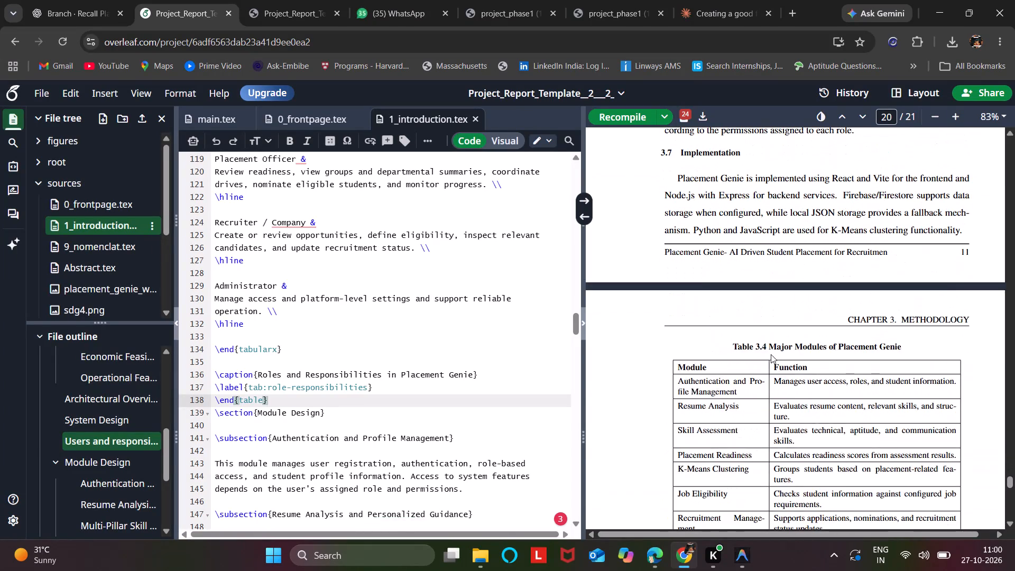
scroll(771, 354, "down", 5)
scroll(771, 354, "up", 1)
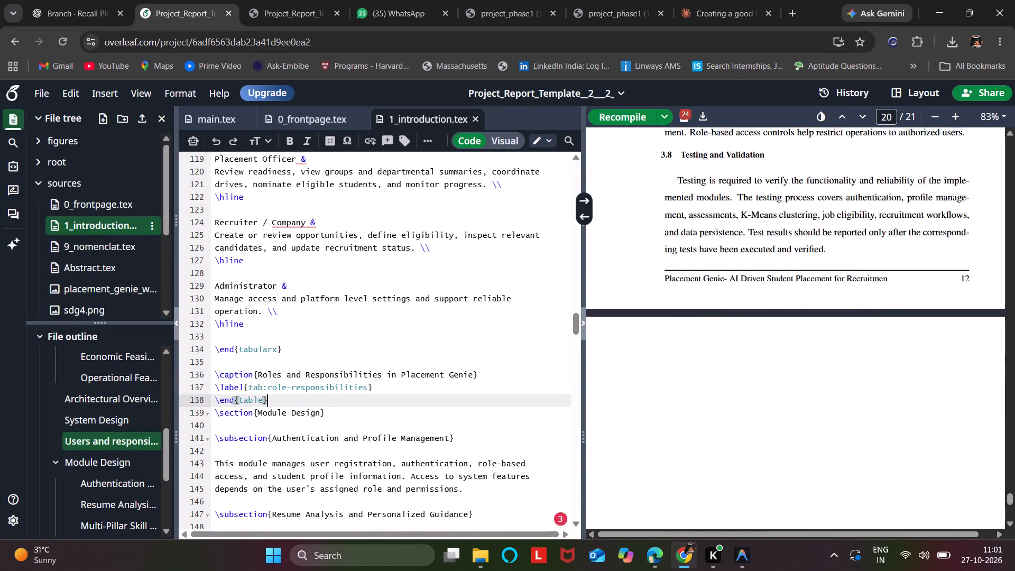
scroll(771, 354, "up", 7)
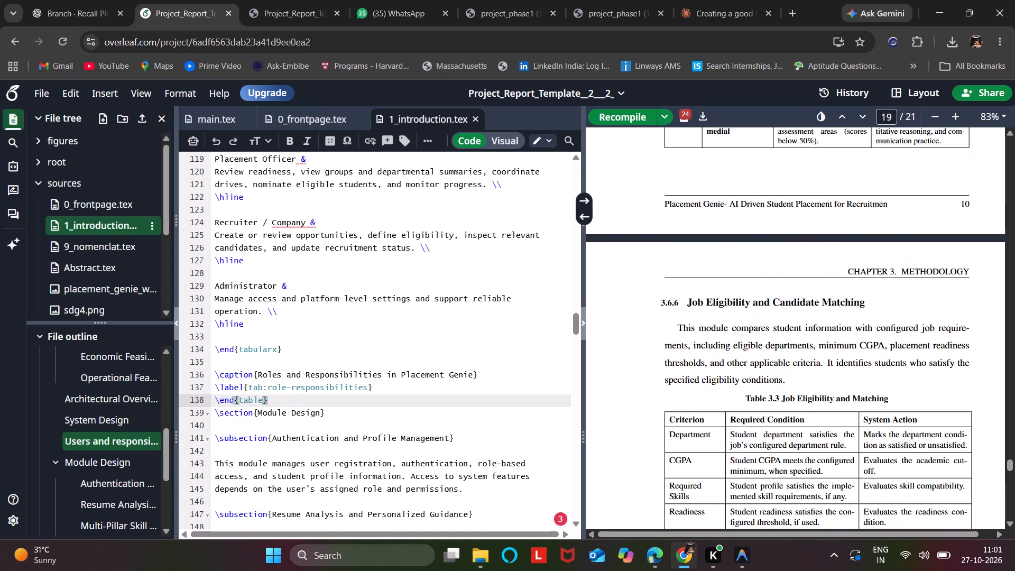
scroll(771, 354, "up", 9)
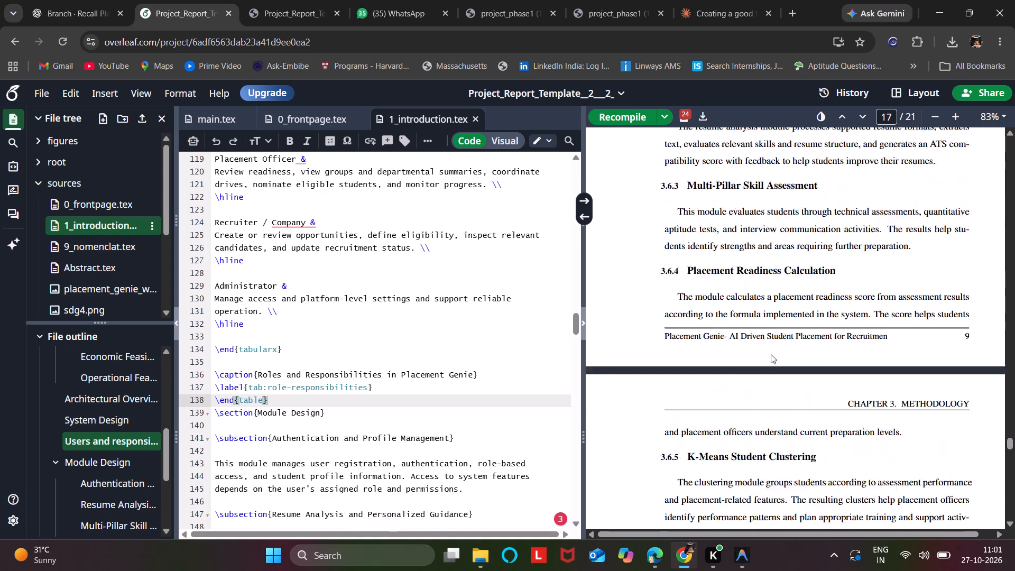
scroll(771, 354, "up", 3)
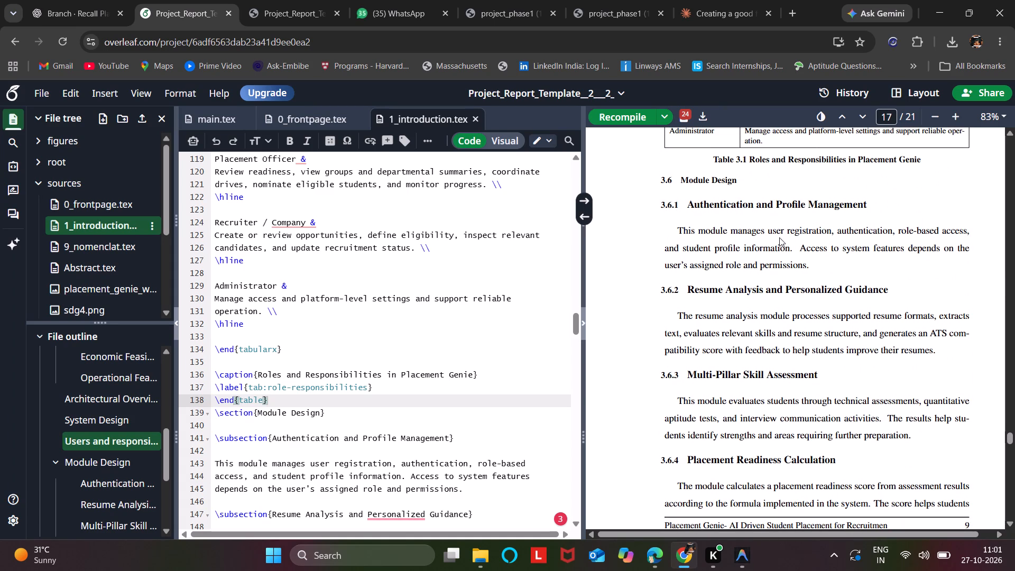
scroll(733, 318, "down", 1)
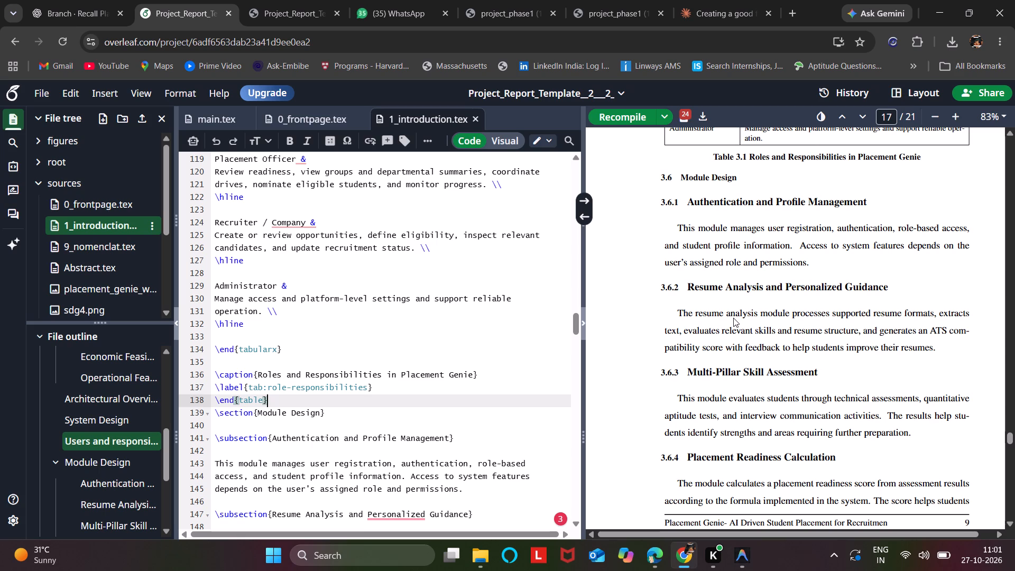
left_click(729, 272)
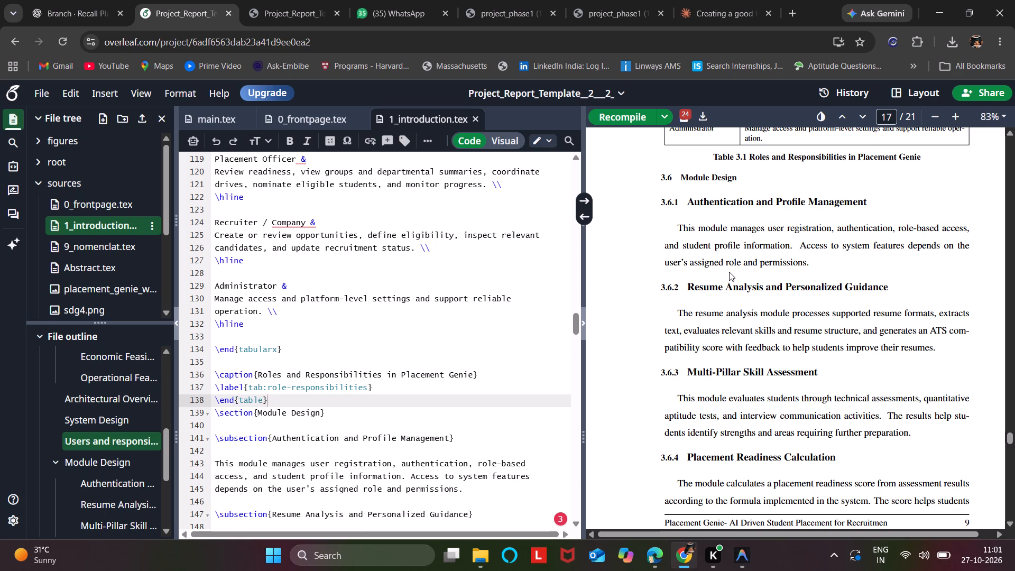
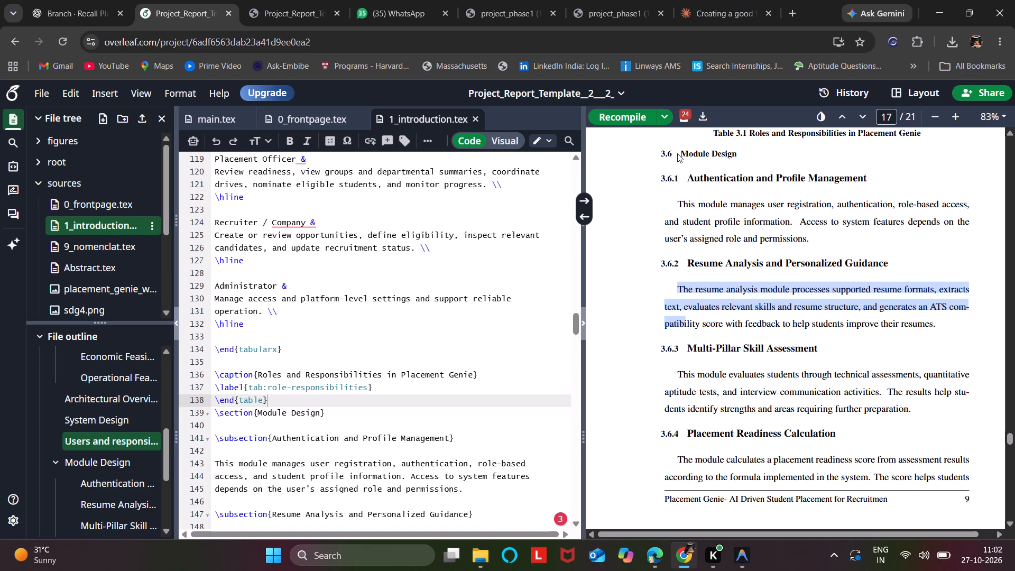
left_click_drag(680, 153, 850, 481)
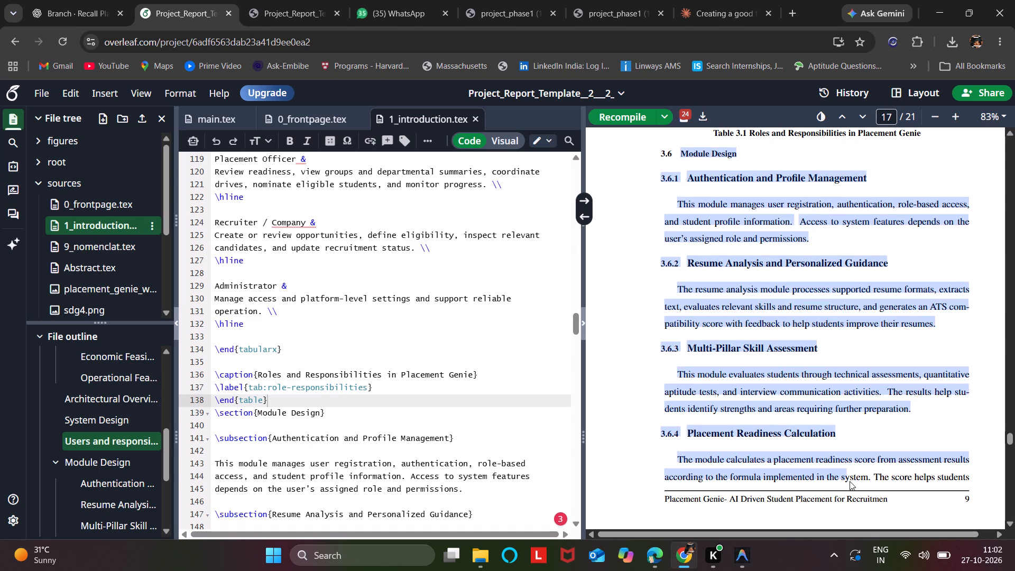
left_click_drag(850, 481, 977, 473)
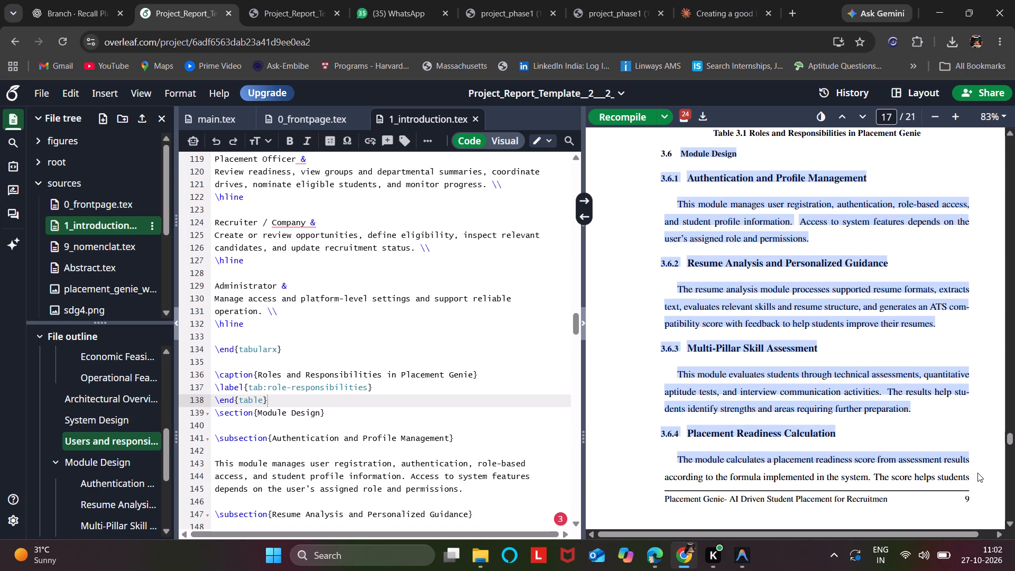
left_click_drag(977, 473, 980, 477)
left_click(980, 477)
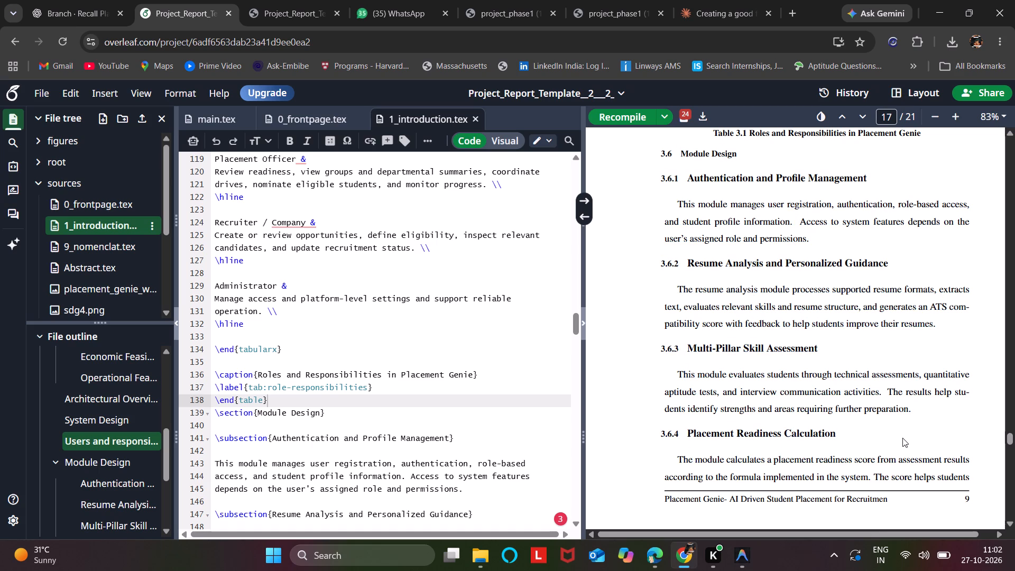
left_click_drag(680, 152, 832, 356)
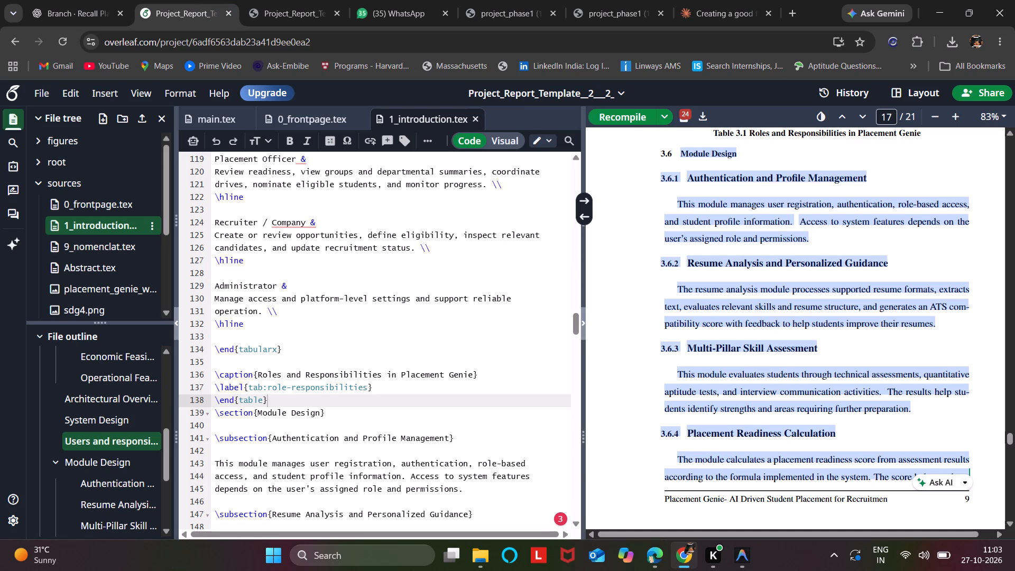
scroll(353, 369, "down", 3)
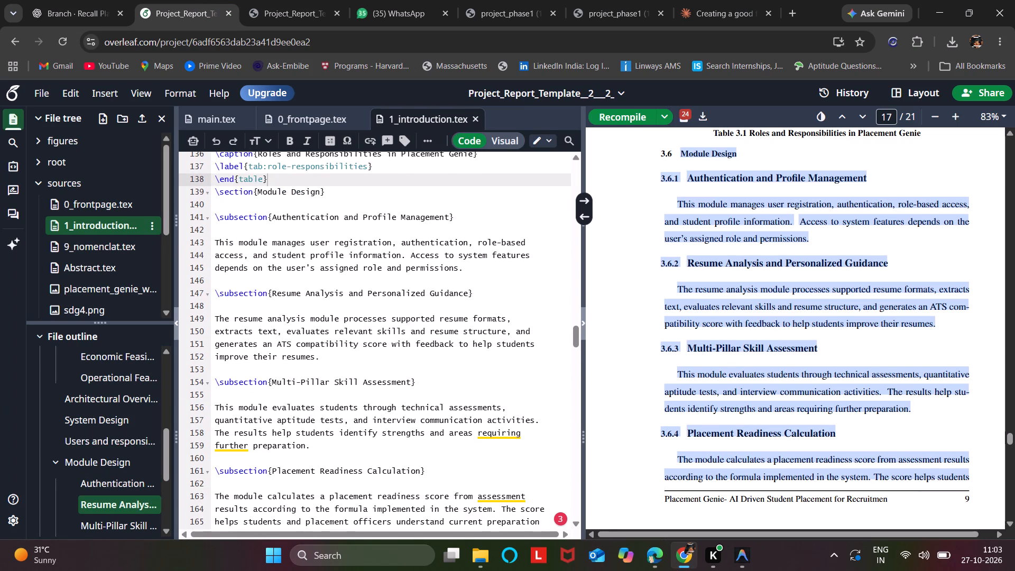
scroll(353, 369, "down", 3)
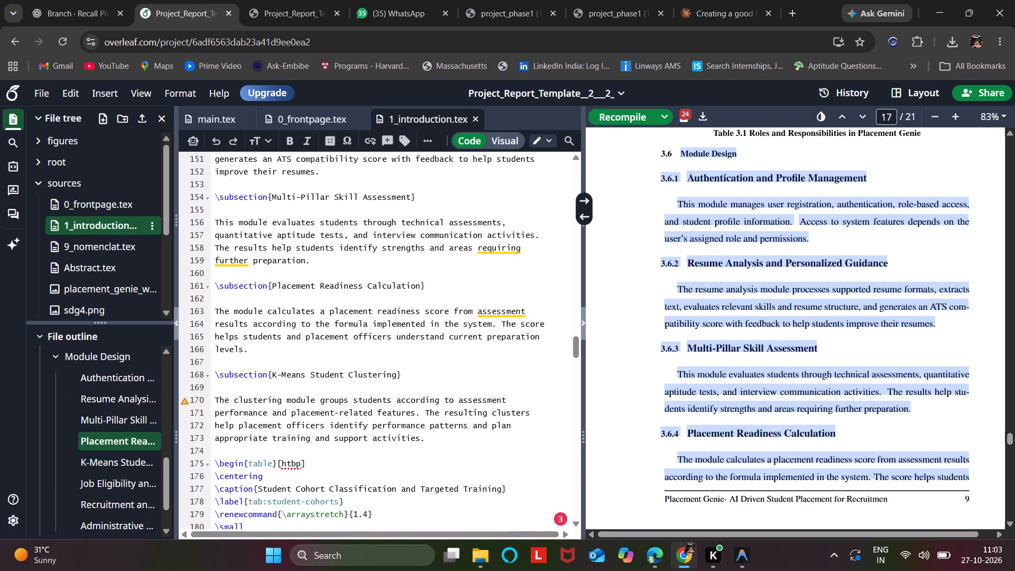
scroll(428, 337, "up", 1)
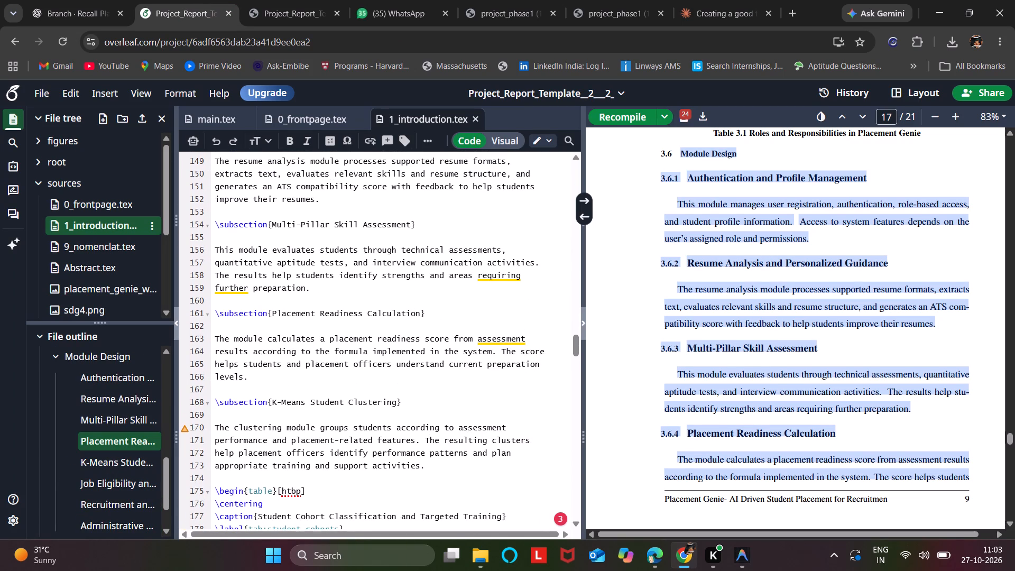
left_click_drag(246, 375, 227, 214)
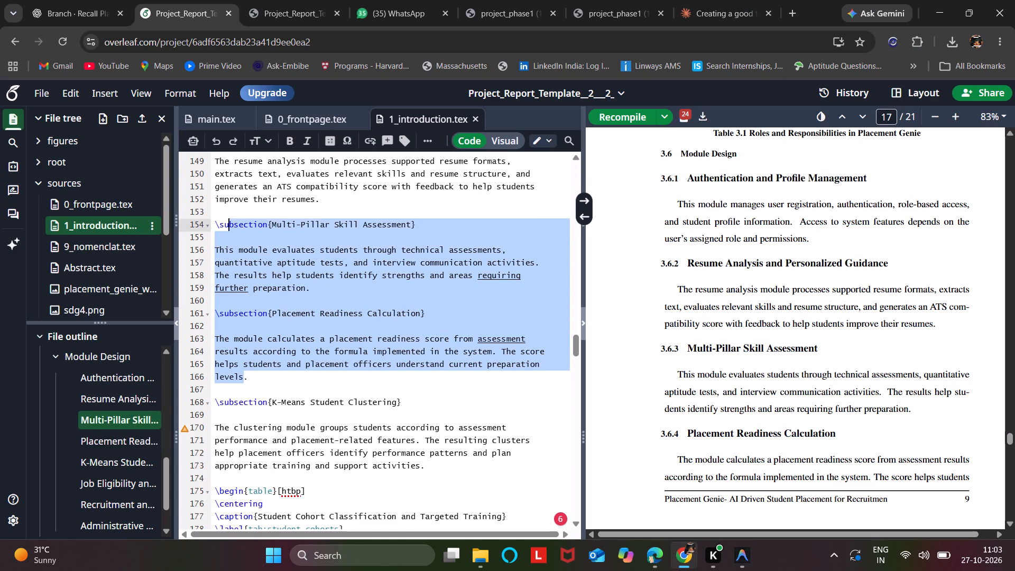
left_click_drag(227, 214, 219, 155)
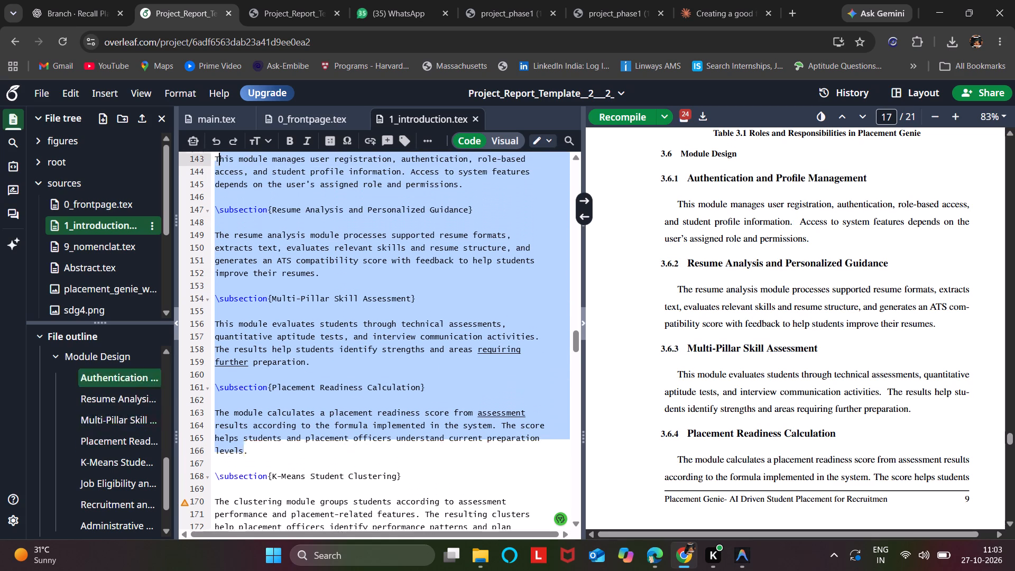
left_click_drag(219, 155, 218, 210)
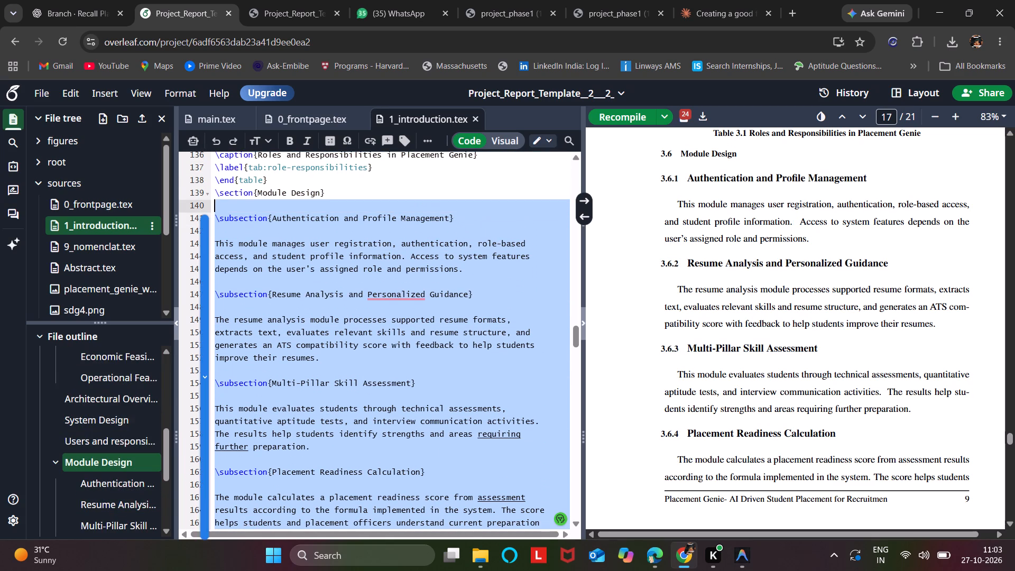
key("ctrl+v")
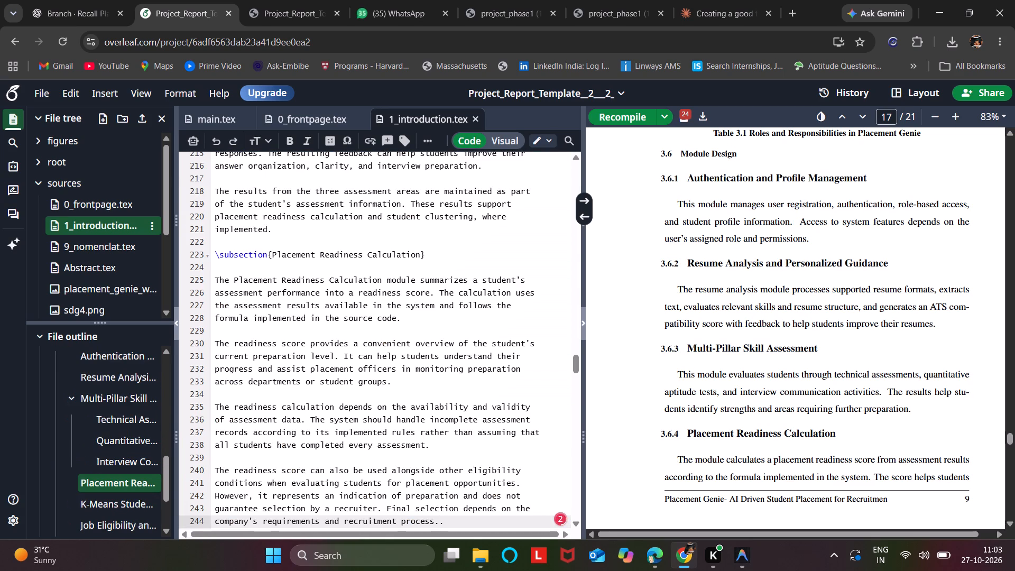
key("ctrl+s")
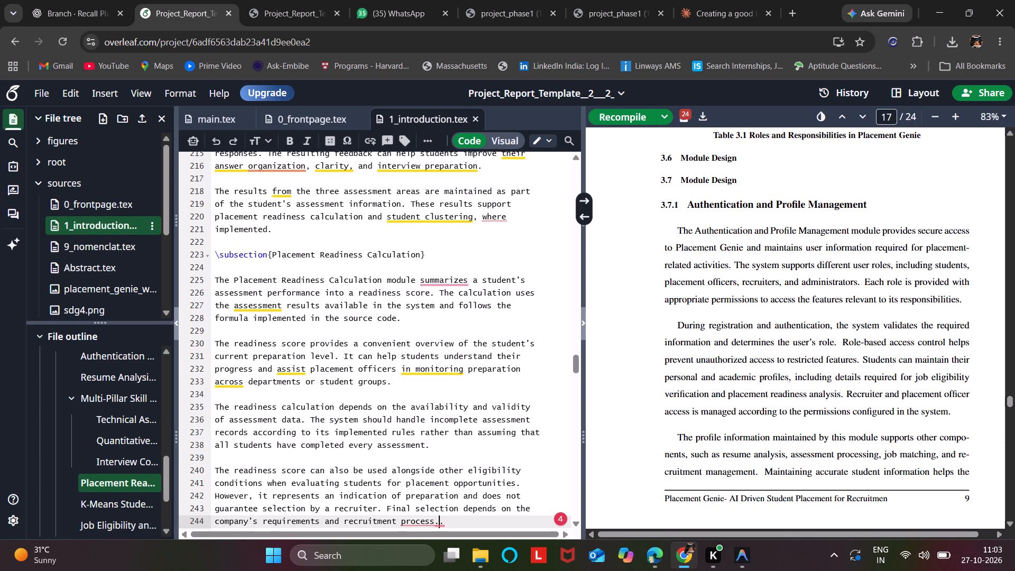
Review the expanded Module Design subsections in the source and the compiled report, from Authentication and Profile Management through the skill assessments.
scroll(333, 194, "up", 7)
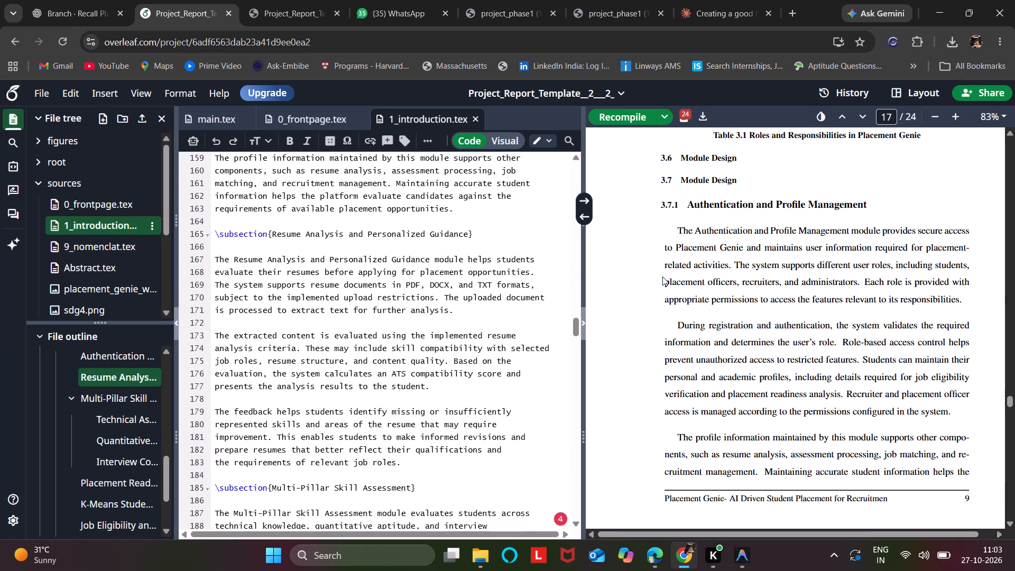
scroll(767, 310, "down", 4)
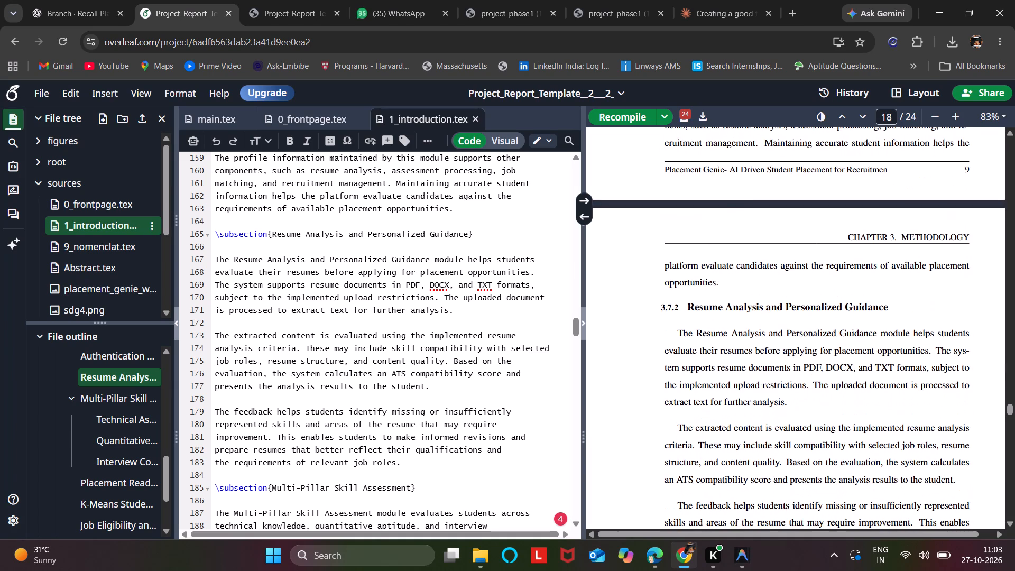
scroll(767, 310, "down", 3)
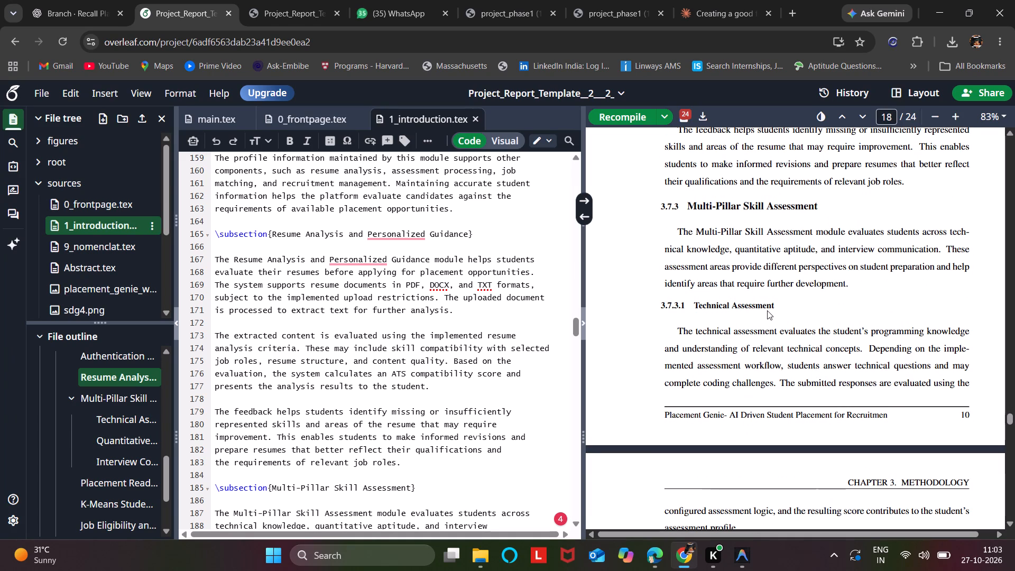
scroll(767, 310, "up", 1)
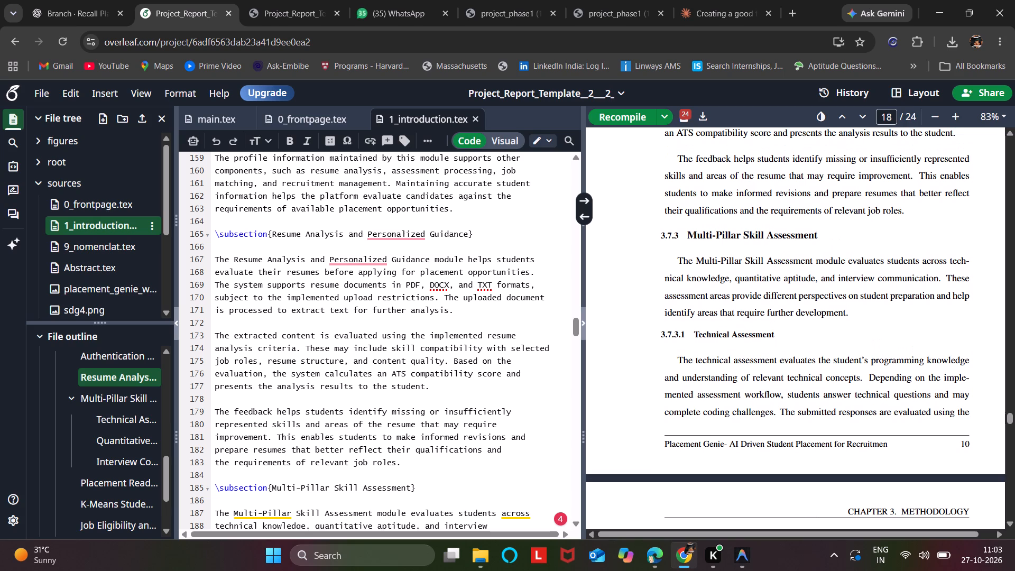
scroll(767, 310, "down", 3)
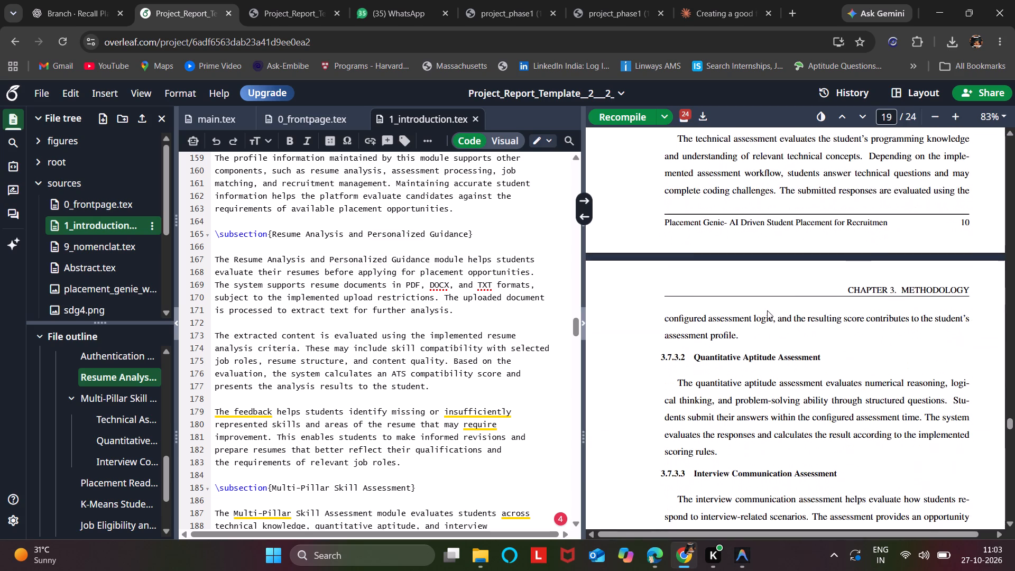
Review the compiled Module Design pages from the skill assessments through Administrative Dashboard, including the placement of the Student Cohort Classification table.
scroll(767, 310, "down", 5)
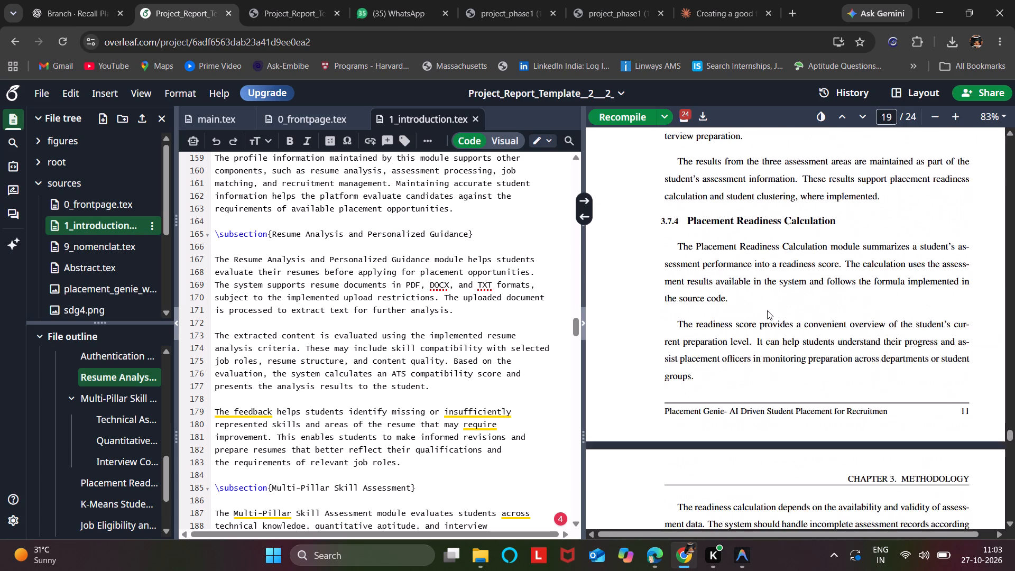
scroll(767, 310, "down", 6)
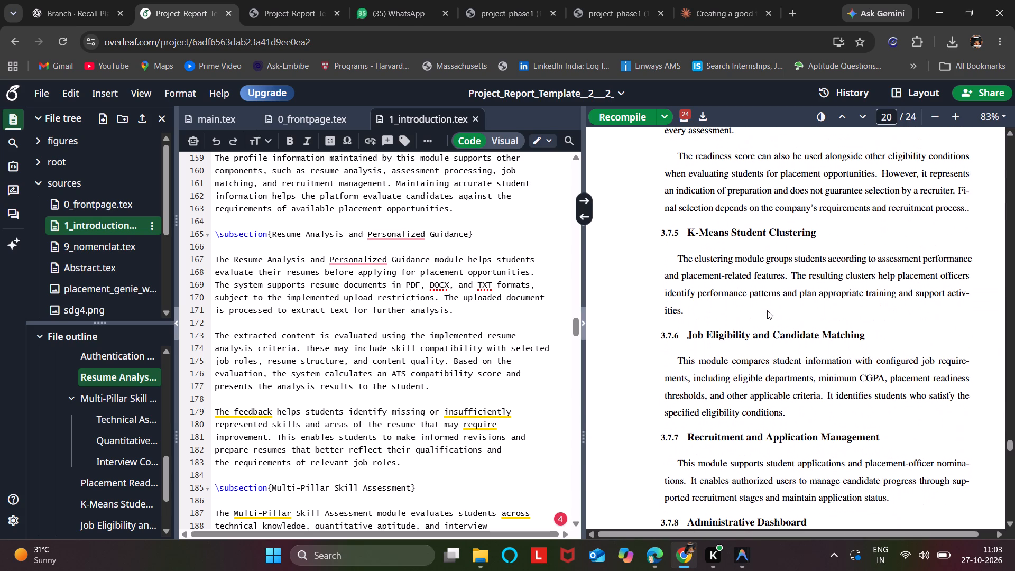
scroll(767, 310, "up", 5)
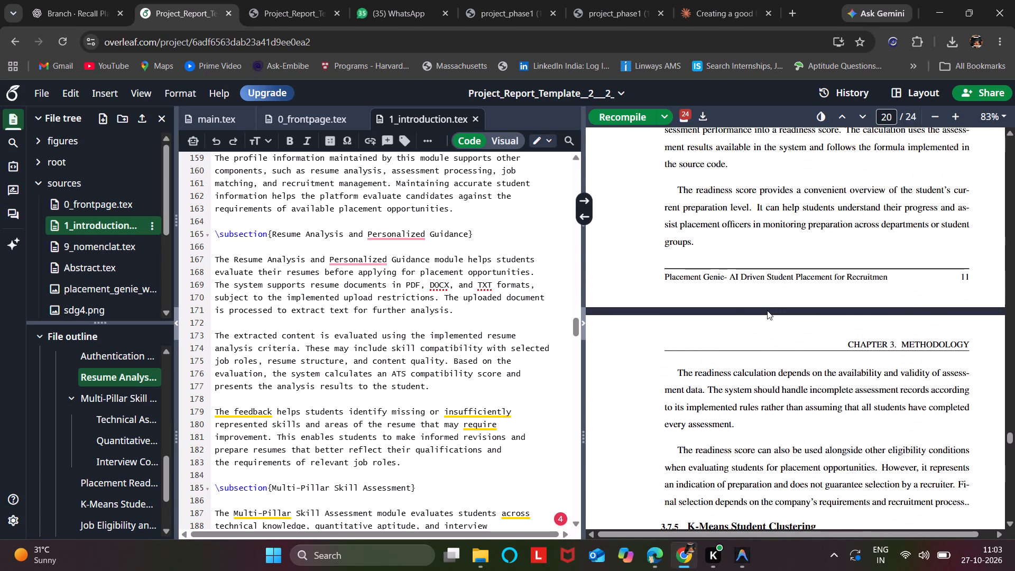
scroll(793, 386, "down", 4)
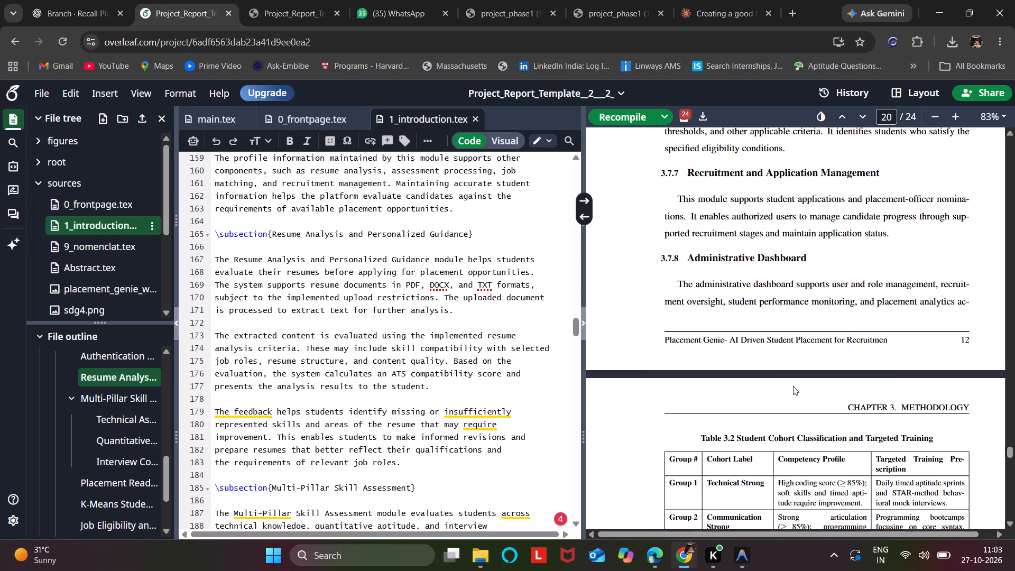
scroll(793, 386, "down", 2)
scroll(793, 386, "up", 2)
scroll(793, 386, "down", 3)
scroll(793, 386, "up", 3)
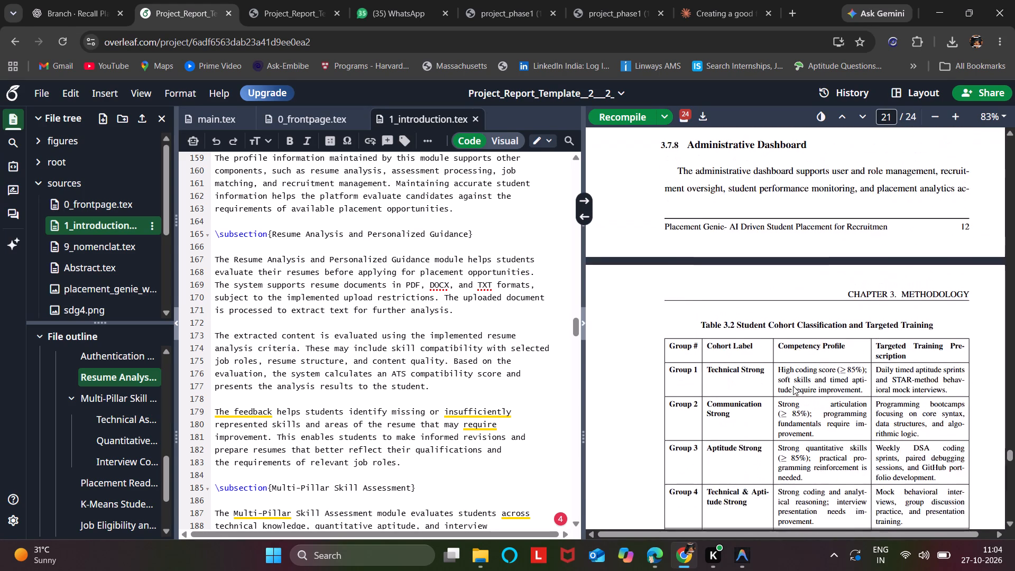
scroll(793, 386, "up", 2)
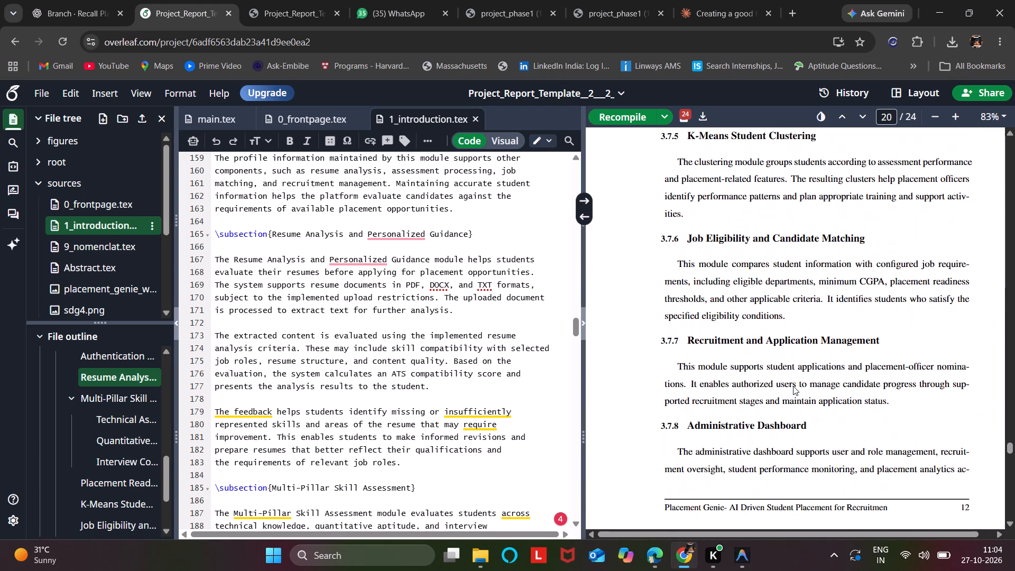
scroll(246, 279, "up", 4)
Delete the duplicate \section{Module Design} line above the Authentication and Profile Management subsection in 1_introduction.tex.
scroll(246, 279, "right", 1)
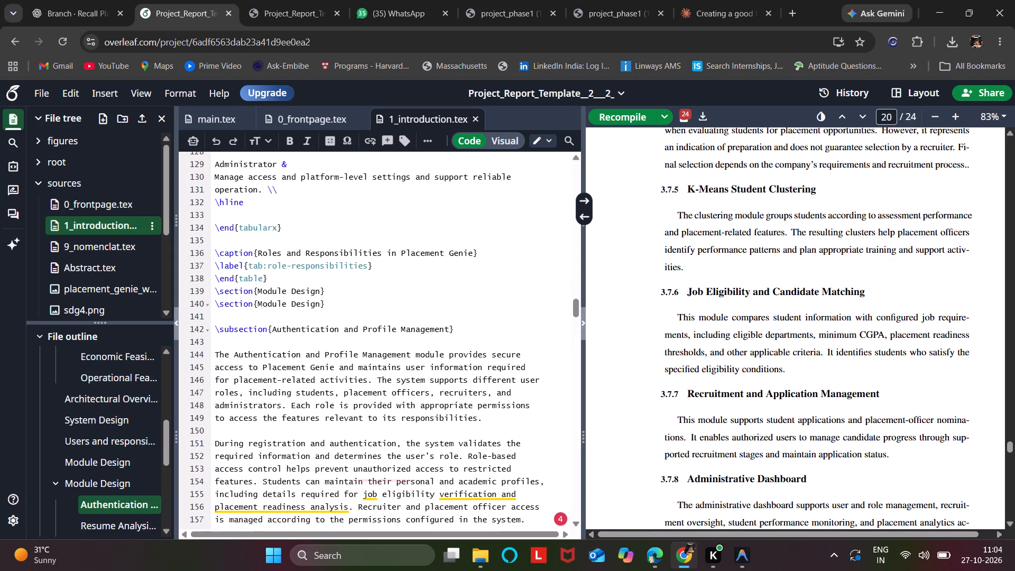
scroll(246, 279, "right", 1)
left_click_drag(333, 307, 214, 306)
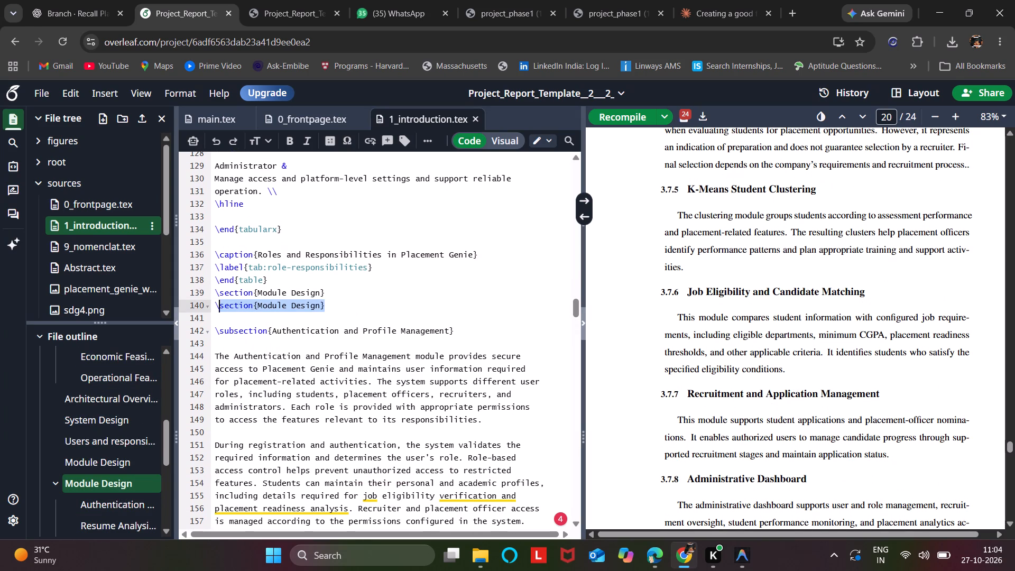
left_click_drag(214, 306, 209, 306)
key("BackSpace")
key("BackSpace")
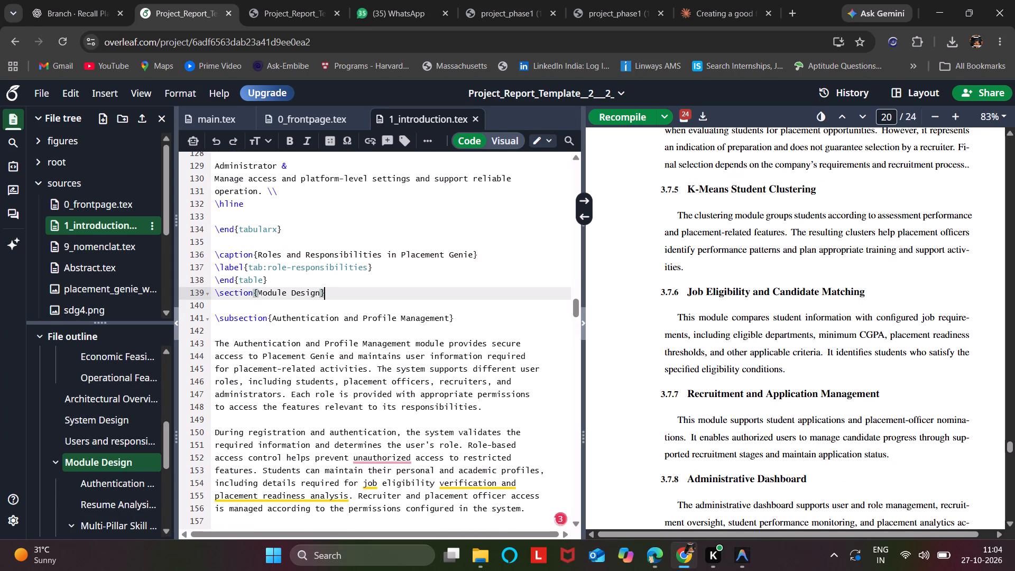
Change the Student Cohort Classification table's placement option to [H] under K-Means Student Clustering, and recompile.
scroll(301, 353, "down", 11)
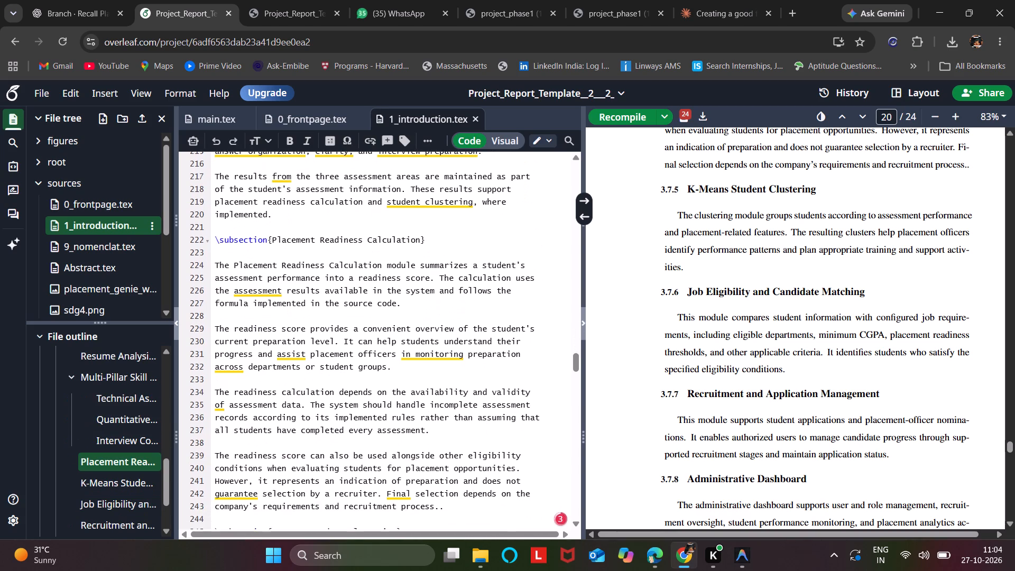
scroll(301, 353, "down", 3)
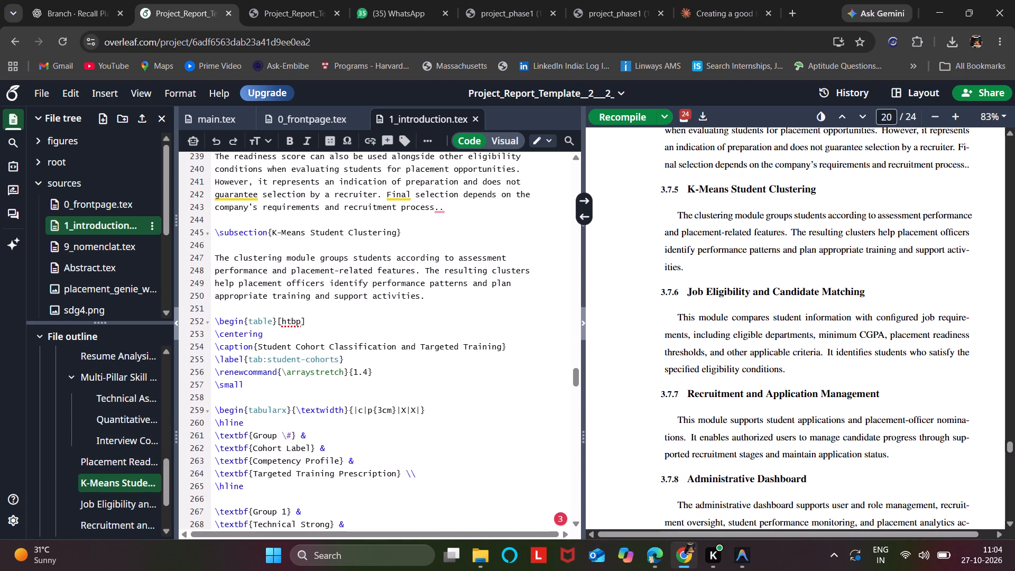
left_click(299, 318)
key("BackSpace")
key("BackSpace")
key("BackSpace")
key("BackSpace")
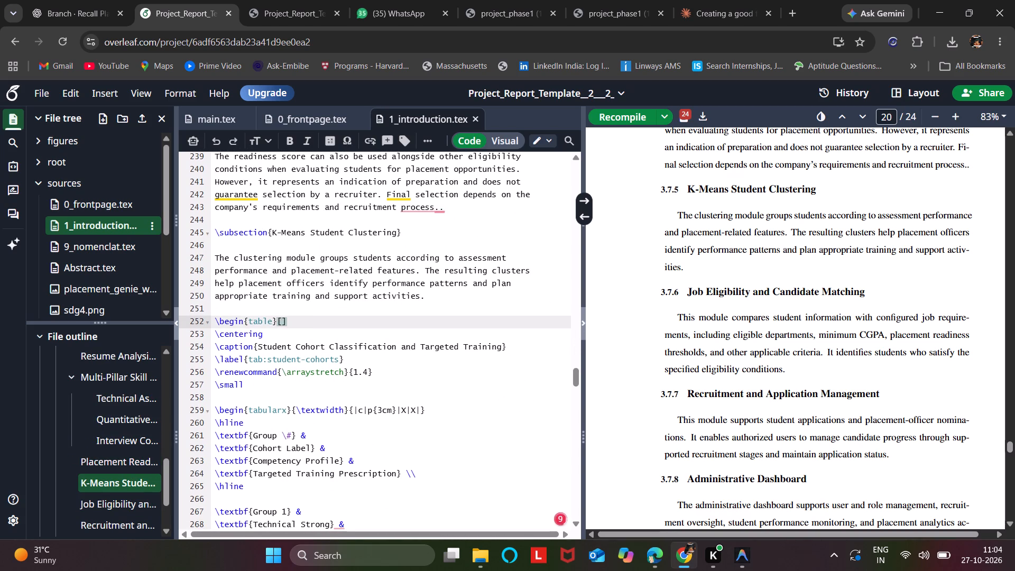
key("shift+h")
key("ctrl+s")
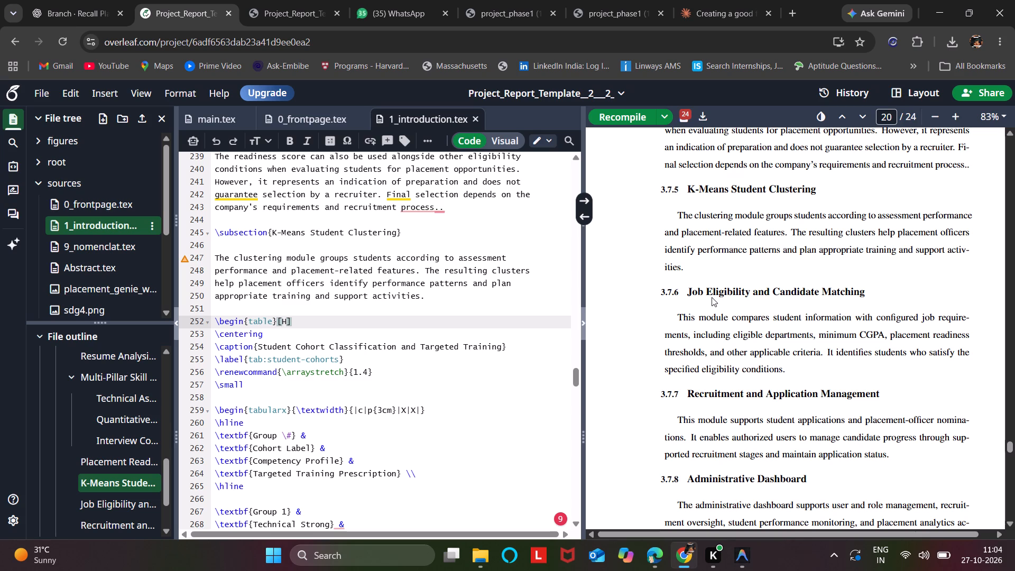
scroll(725, 297, "down", 3)
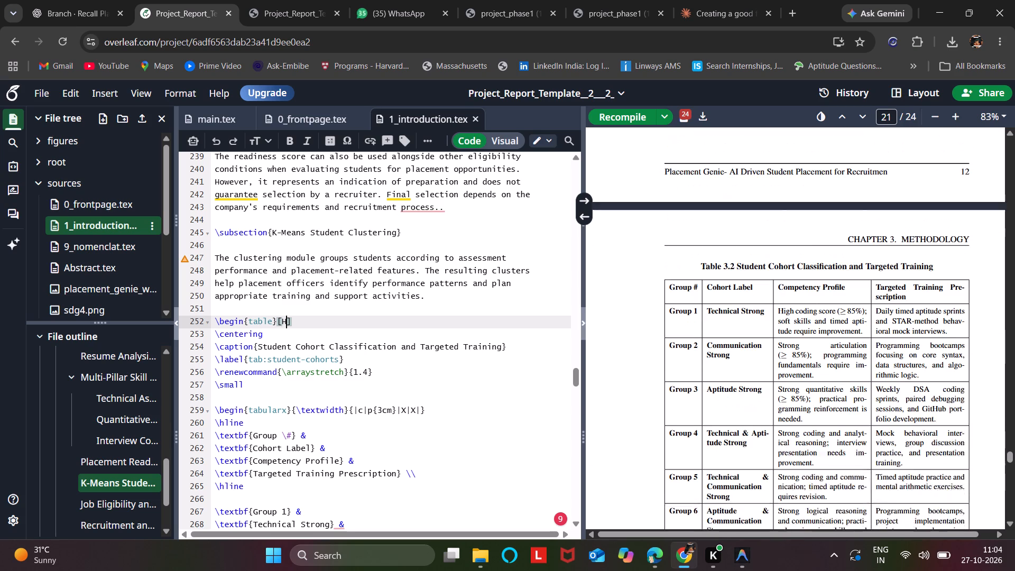
scroll(725, 297, "down", 3)
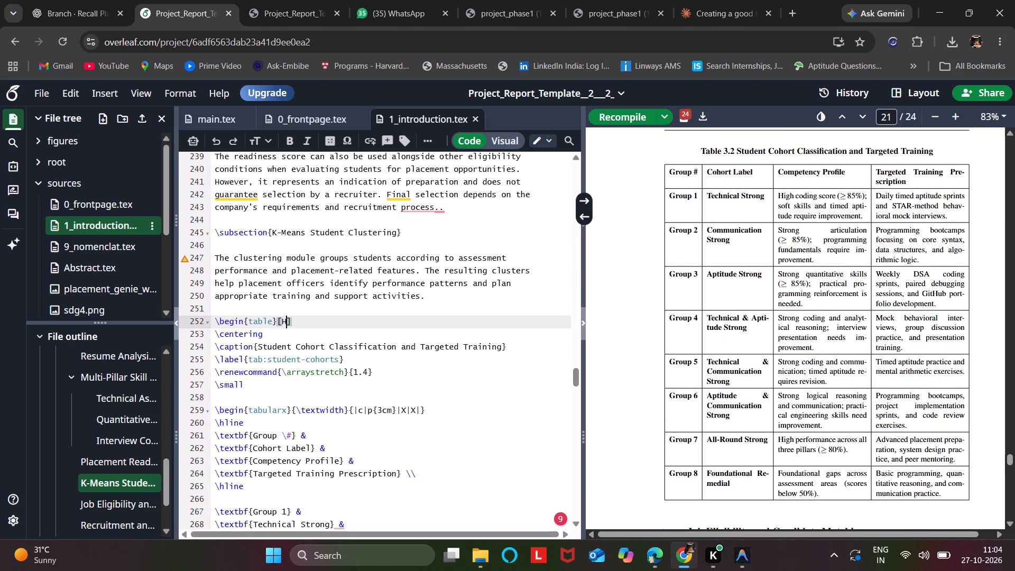
scroll(676, 317, "up", 4)
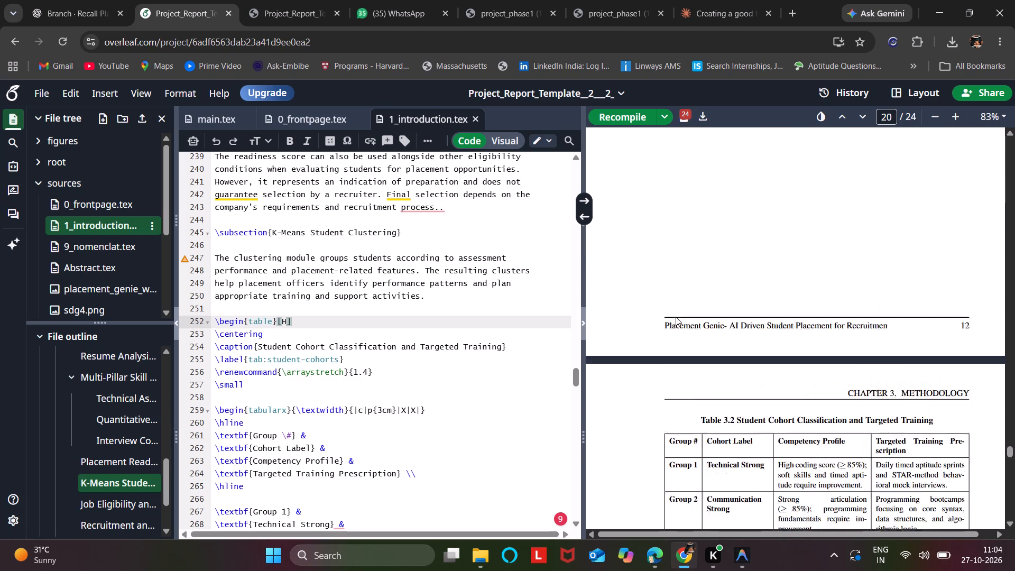
scroll(676, 317, "up", 2)
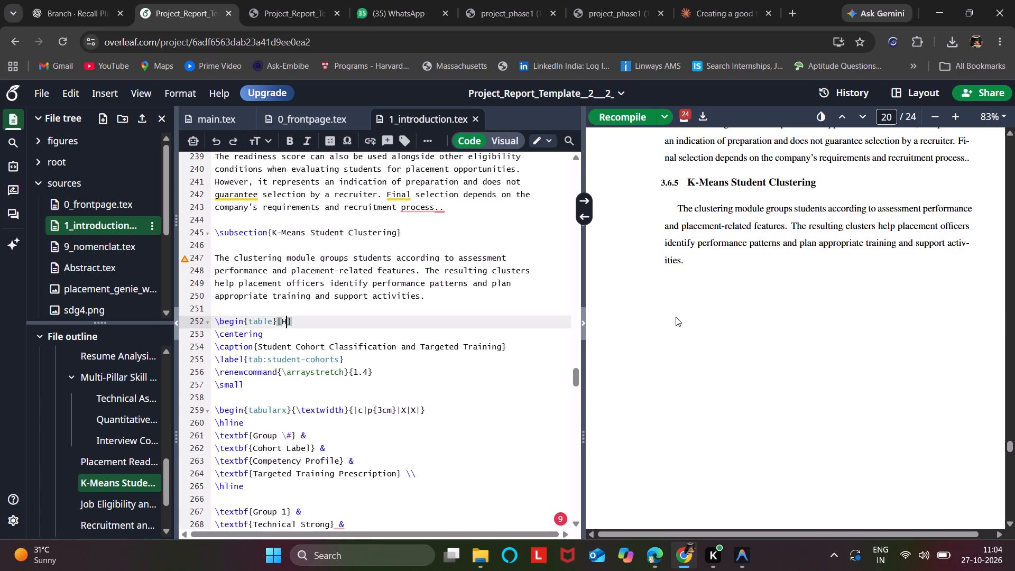
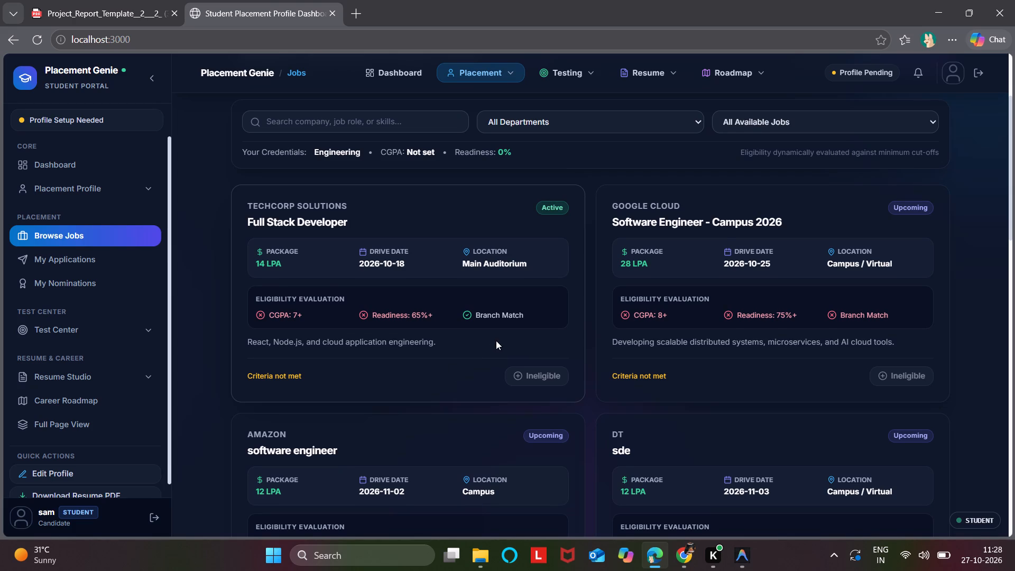
scroll(496, 340, "down", 7)
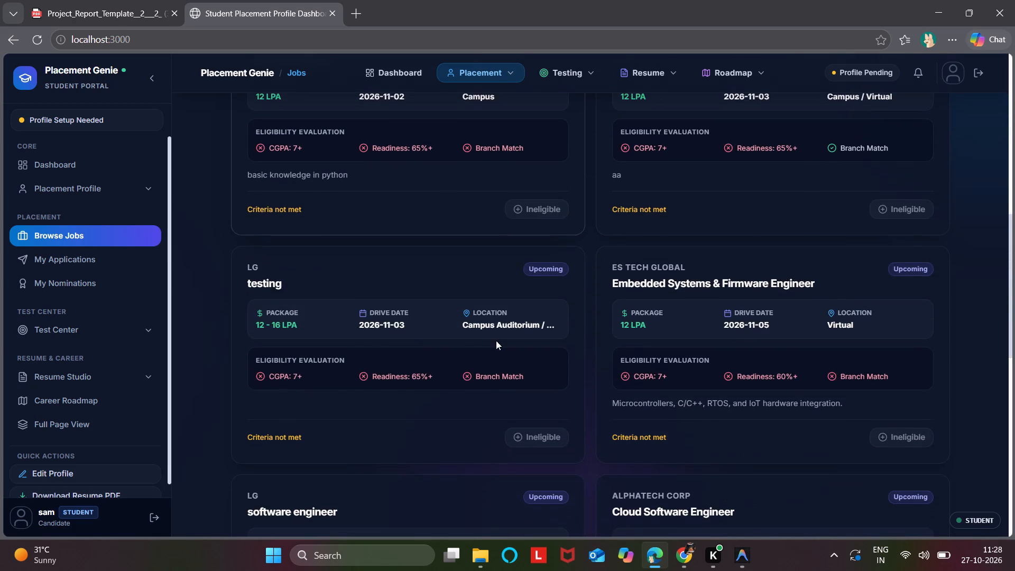
scroll(496, 340, "down", 7)
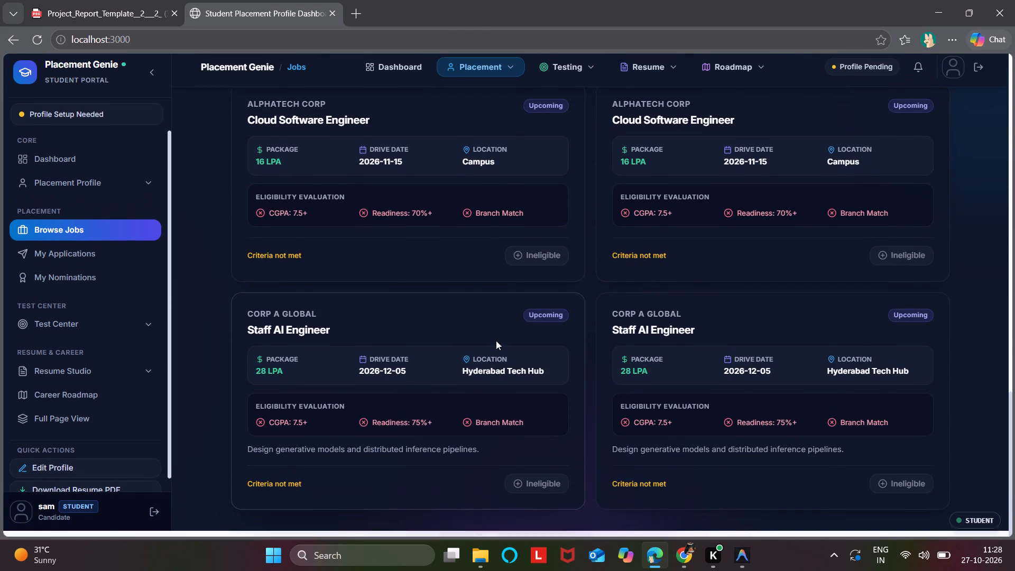
scroll(496, 340, "up", 11)
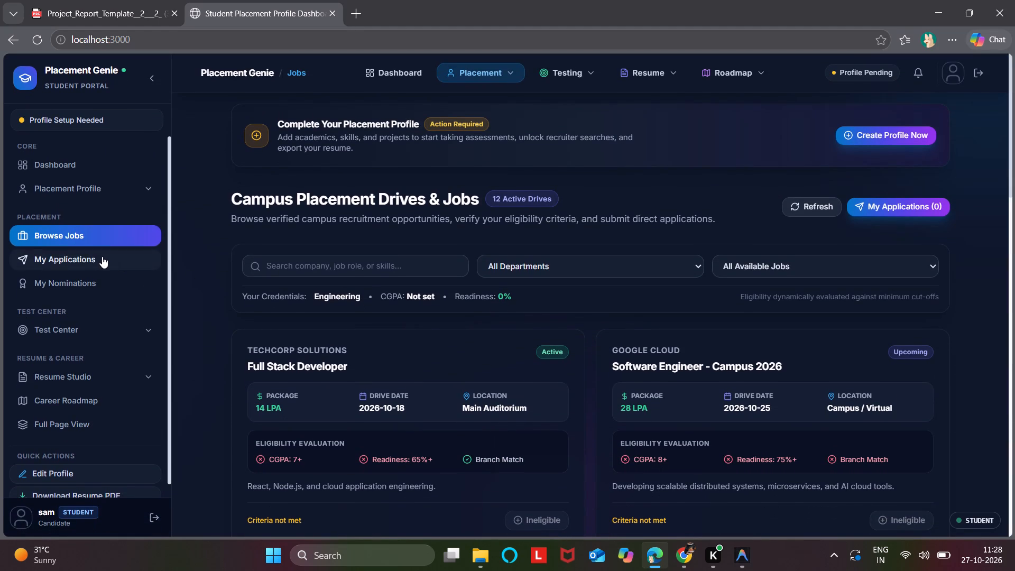
Check the student's My Applications and My Nominations pages.
left_click(90, 254)
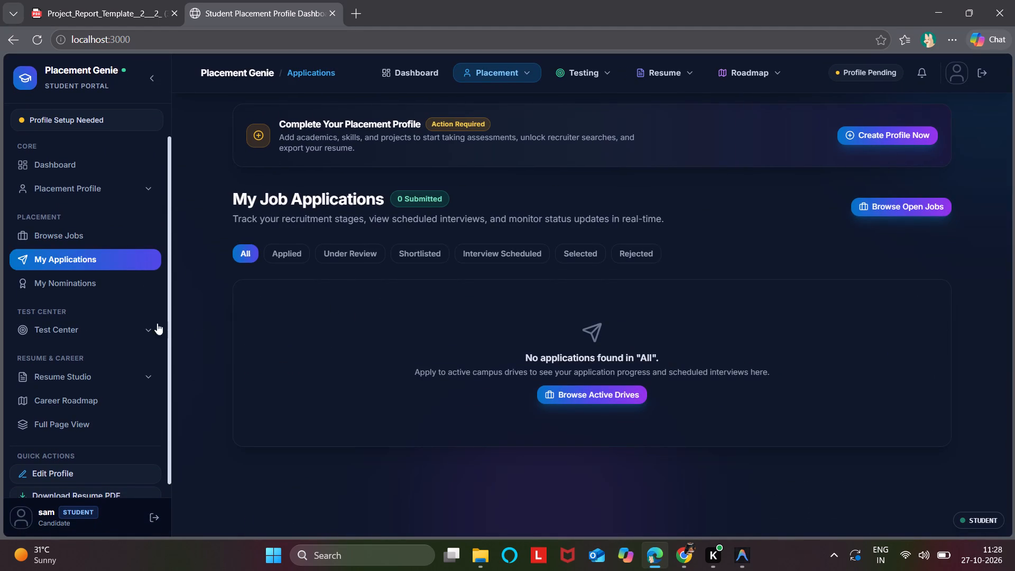
left_click(80, 282)
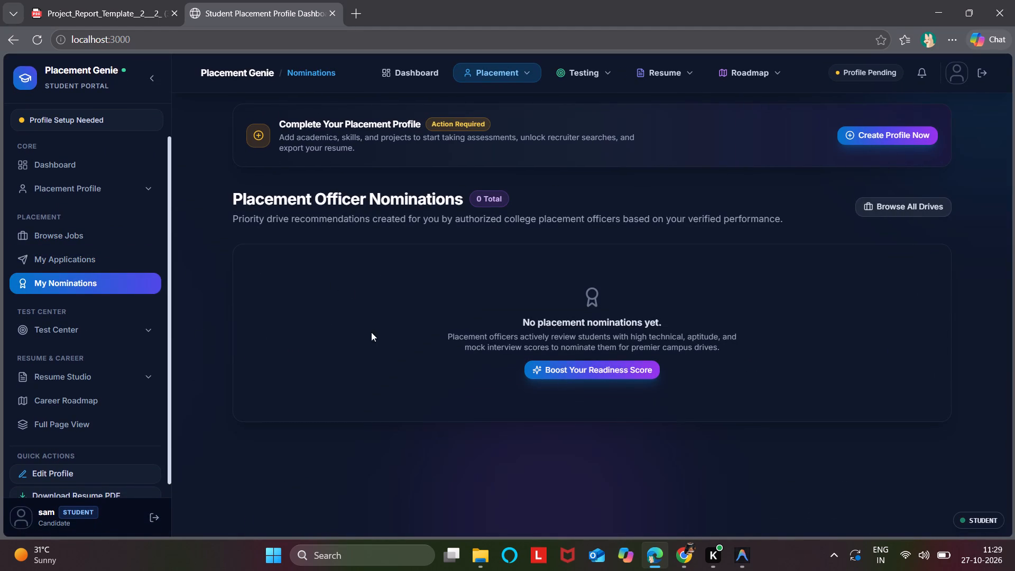
left_click(75, 257)
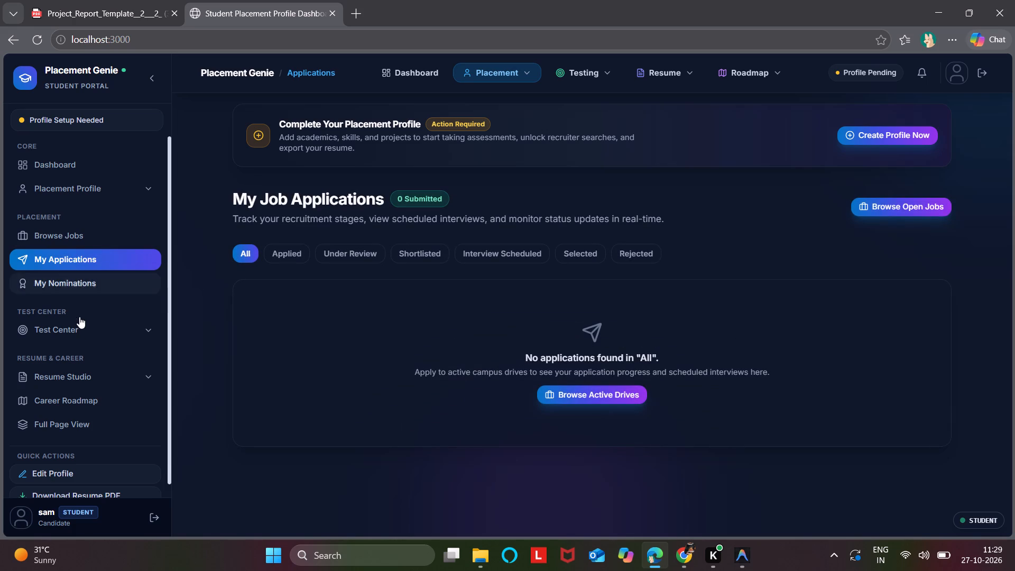
Open the Technical Skill Test section of the Test Center and review its assessment report area.
left_click(80, 333)
left_click(101, 351)
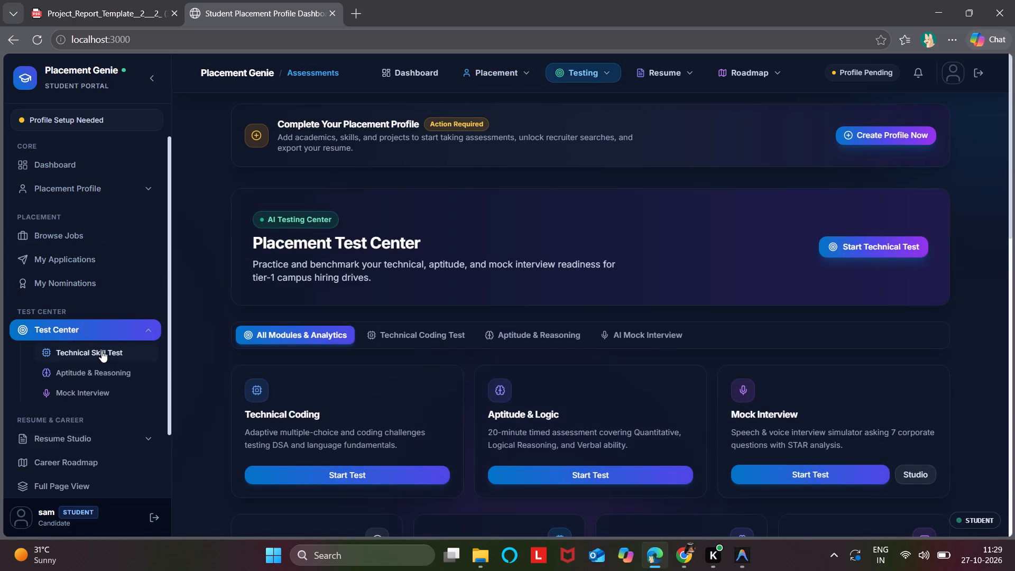
scroll(101, 351, "down", 3)
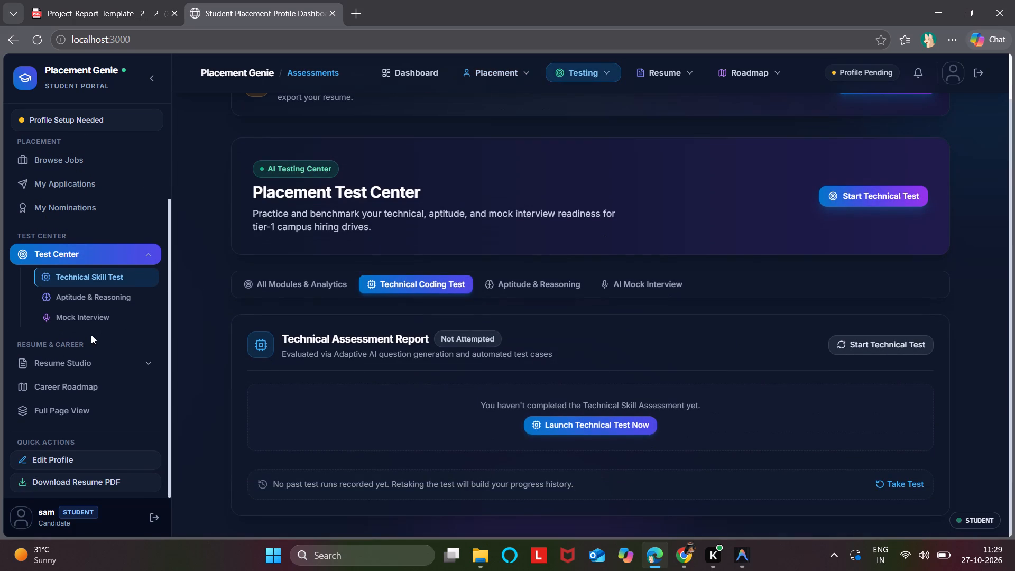
In Resume Studio's AI Keyword Scanner, set the target job role to Data Scientist and view the resume upload area.
left_click(87, 365)
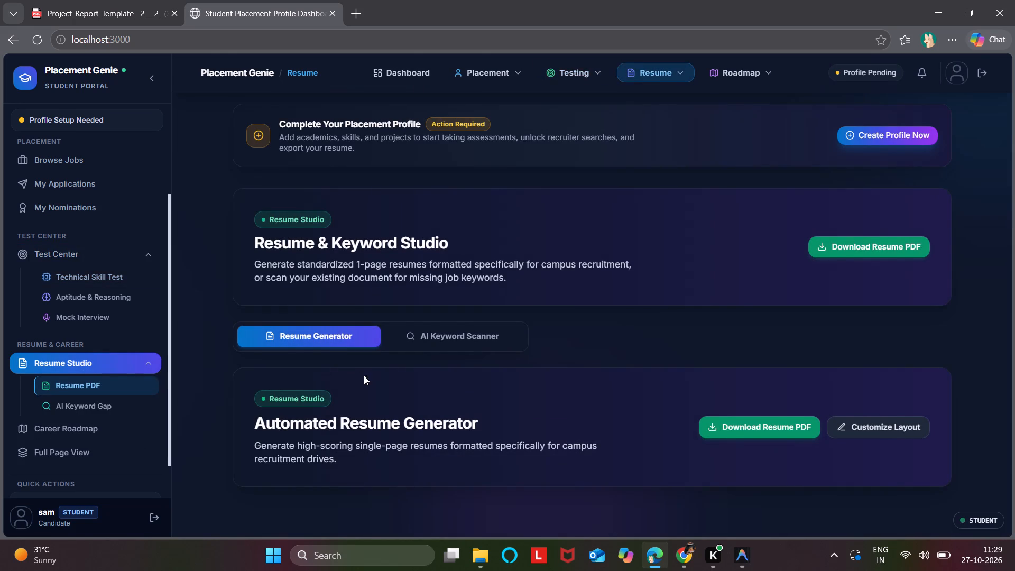
scroll(364, 375, "down", 1)
left_click(457, 338)
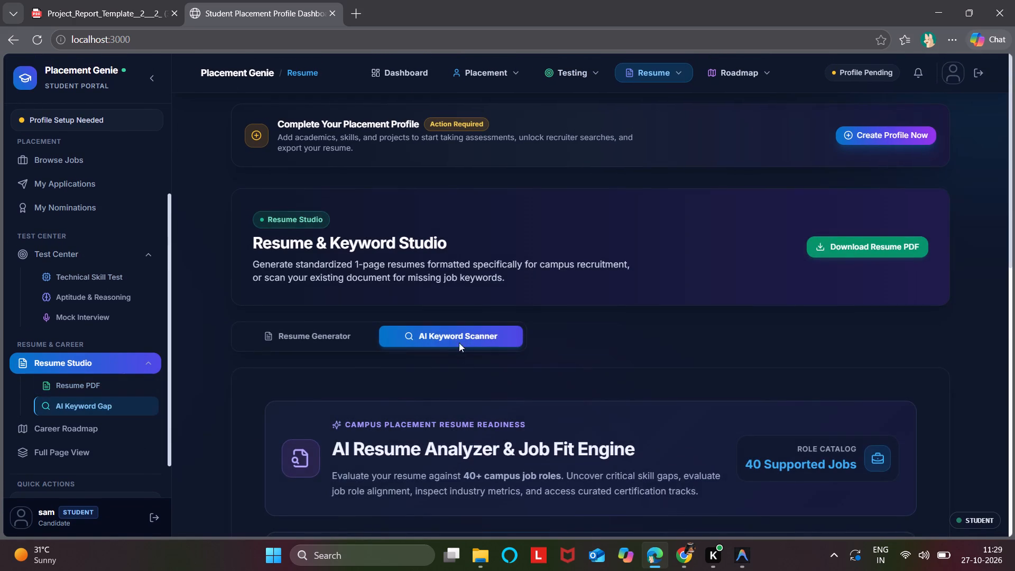
scroll(465, 373, "down", 5)
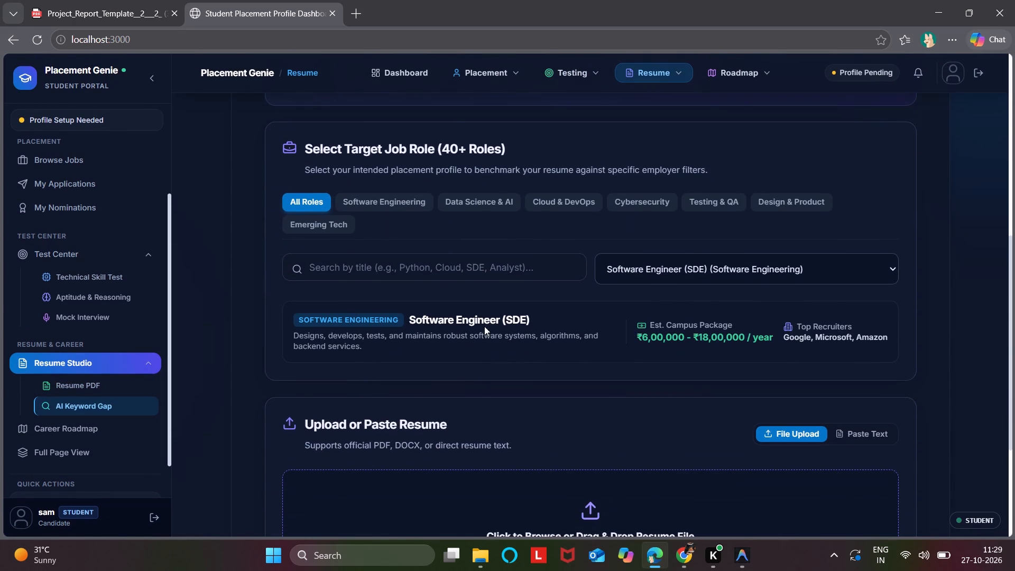
left_click(687, 273)
scroll(669, 369, "down", 1)
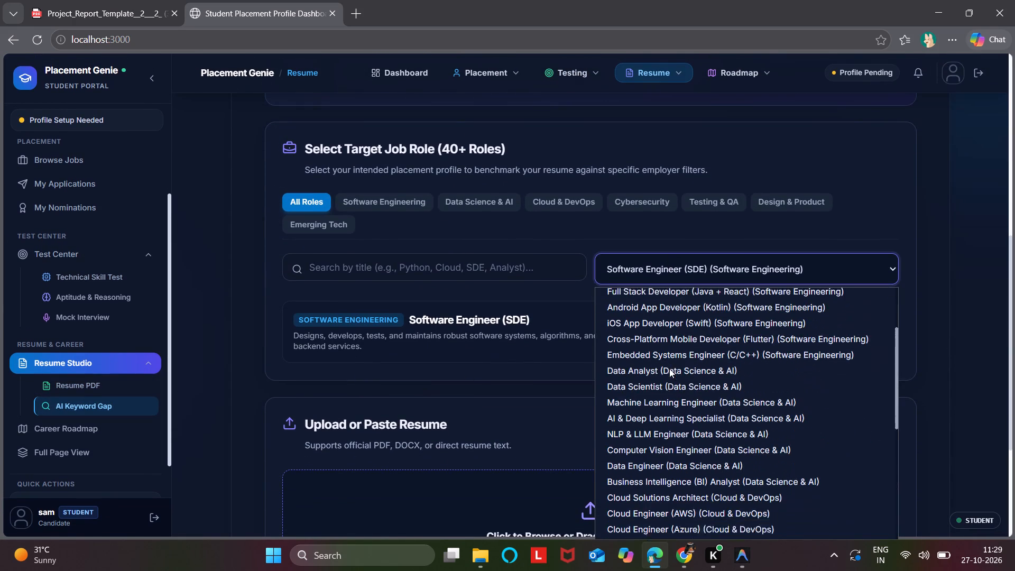
scroll(669, 369, "down", 1)
left_click(669, 369)
scroll(526, 317, "down", 2)
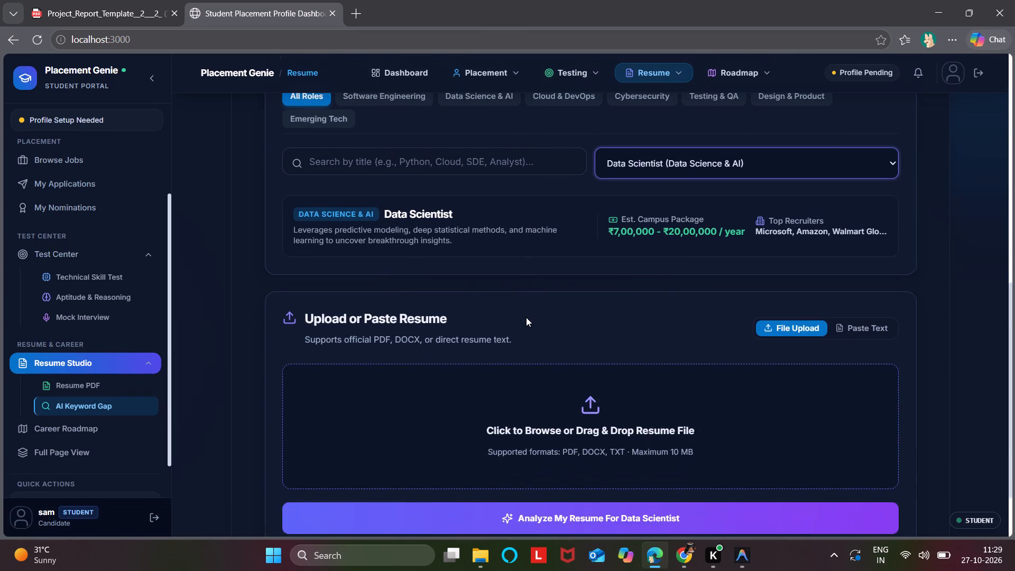
scroll(526, 317, "down", 2)
Open the Career Roadmap page of the student portal.
scroll(52, 320, "down", 2)
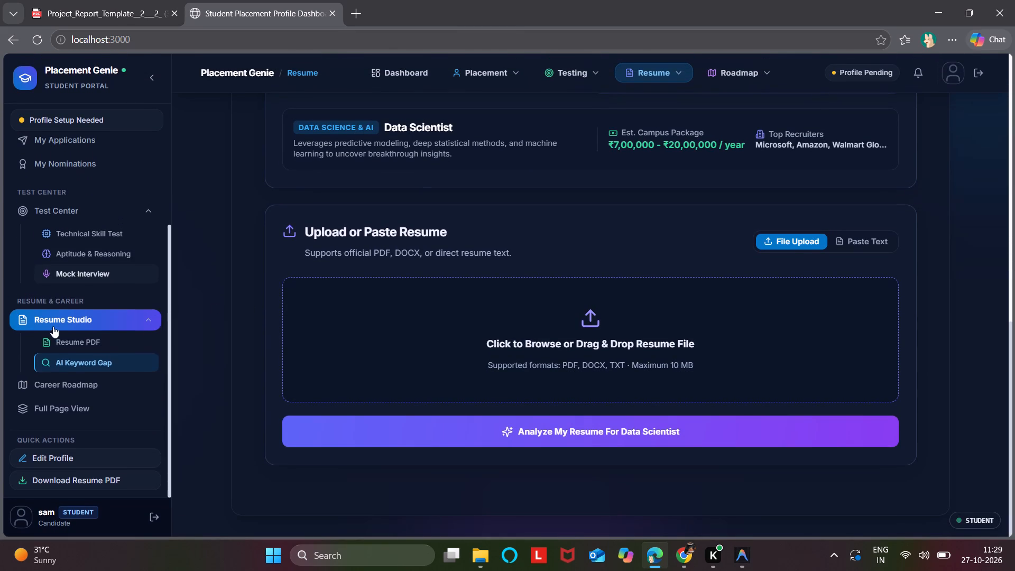
left_click(59, 392)
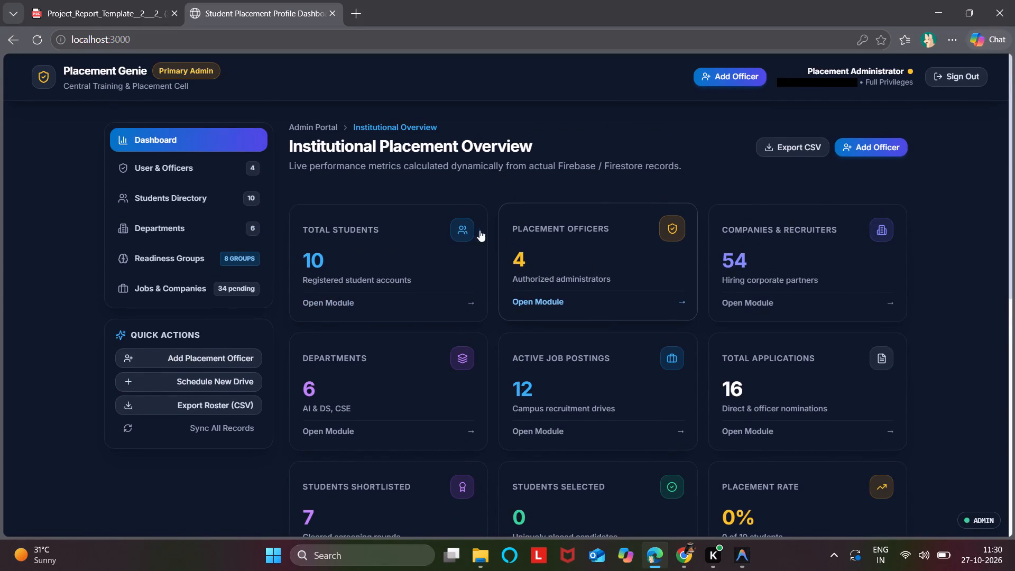
Examine the Institutional Placement Overview metrics on the admin dashboard.
scroll(462, 285, "down", 2)
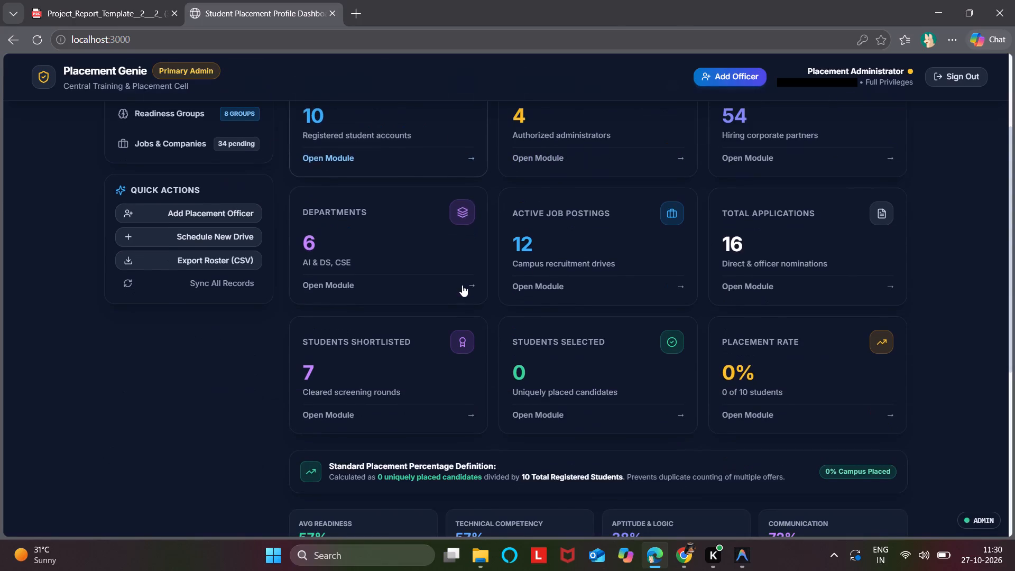
scroll(352, 182, "up", 1)
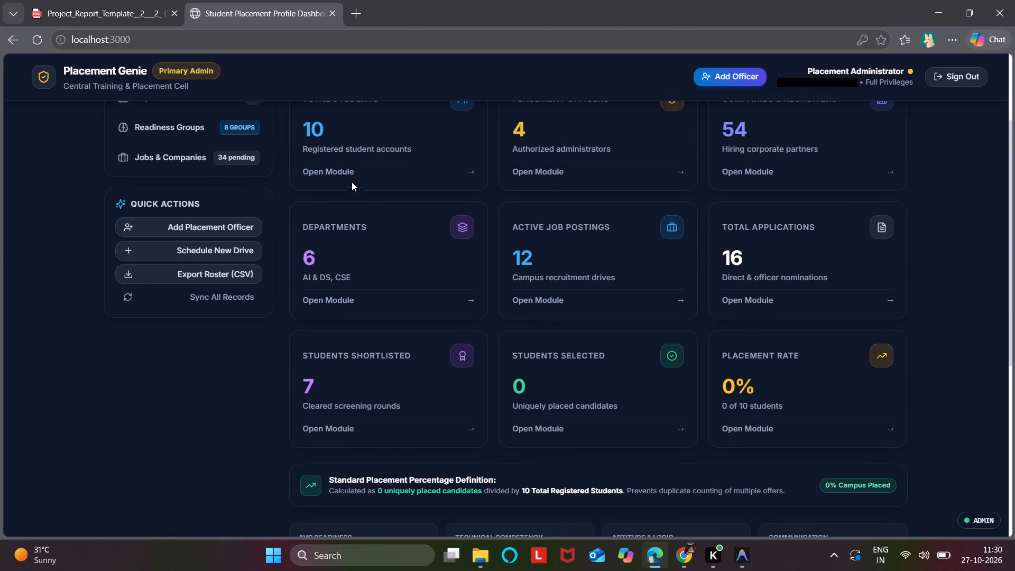
scroll(352, 182, "up", 1)
scroll(352, 182, "down", 1)
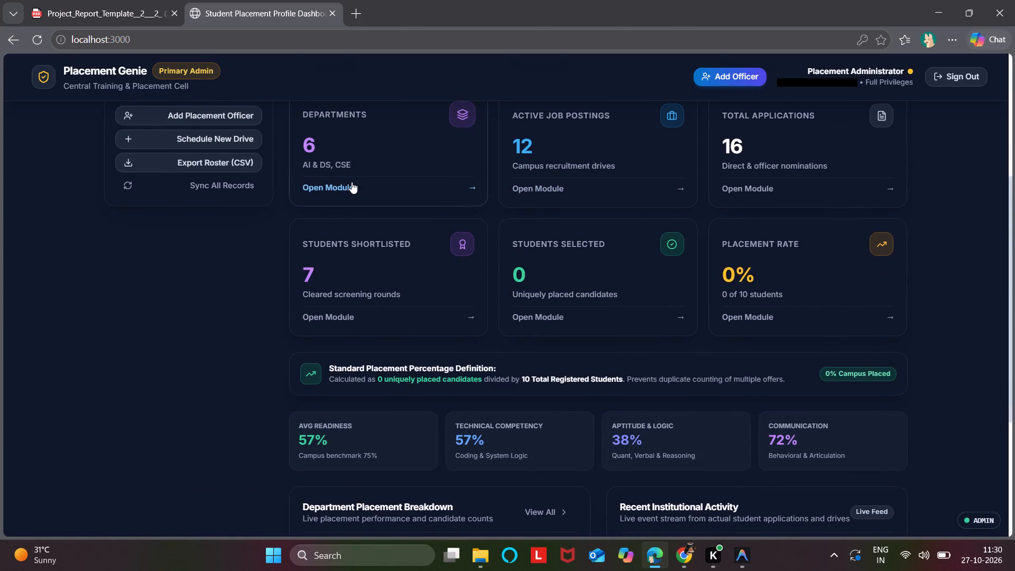
scroll(362, 202, "up", 4)
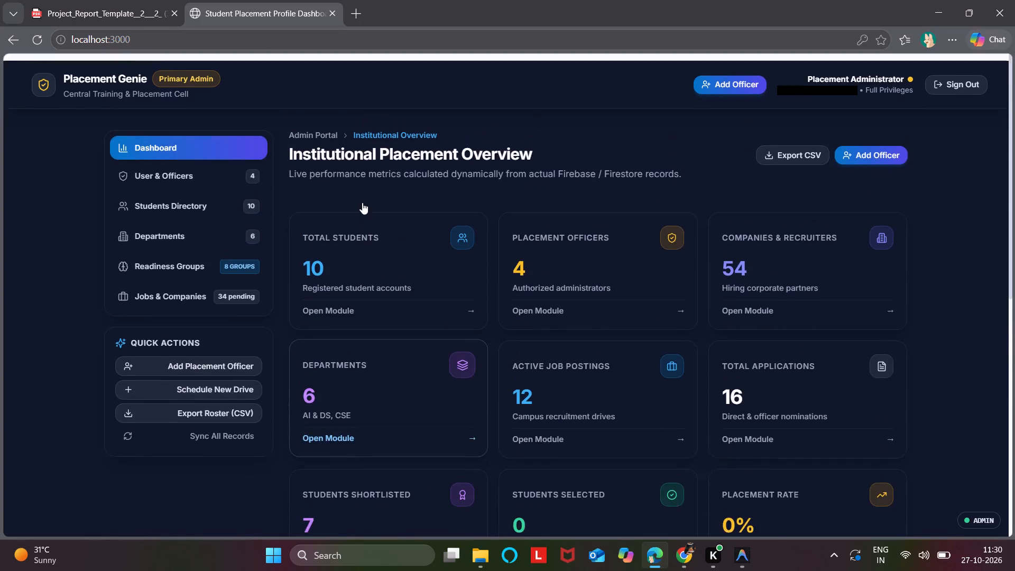
Open the User & Officers page in the admin portal and view the placement officer list.
left_click(199, 170)
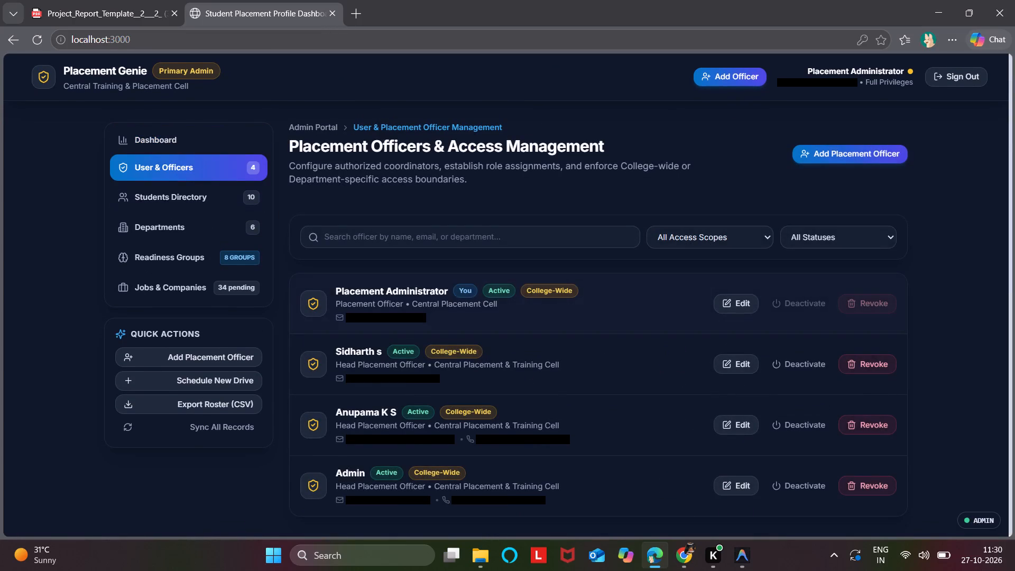
scroll(396, 317, "right", 1)
Open the Students Directory and look through the student records, filters and readiness scores.
left_click(187, 199)
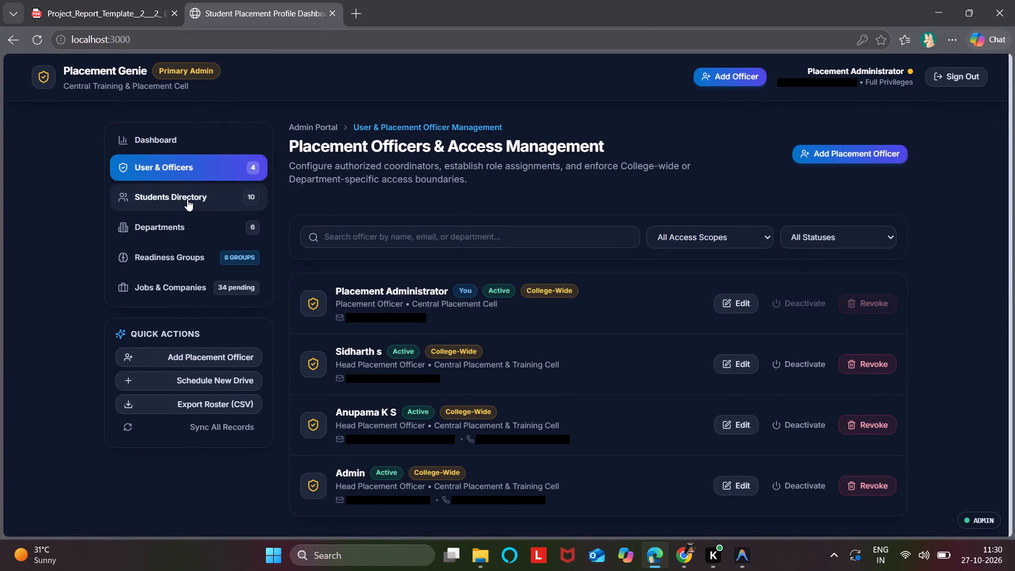
scroll(569, 384, "down", 1)
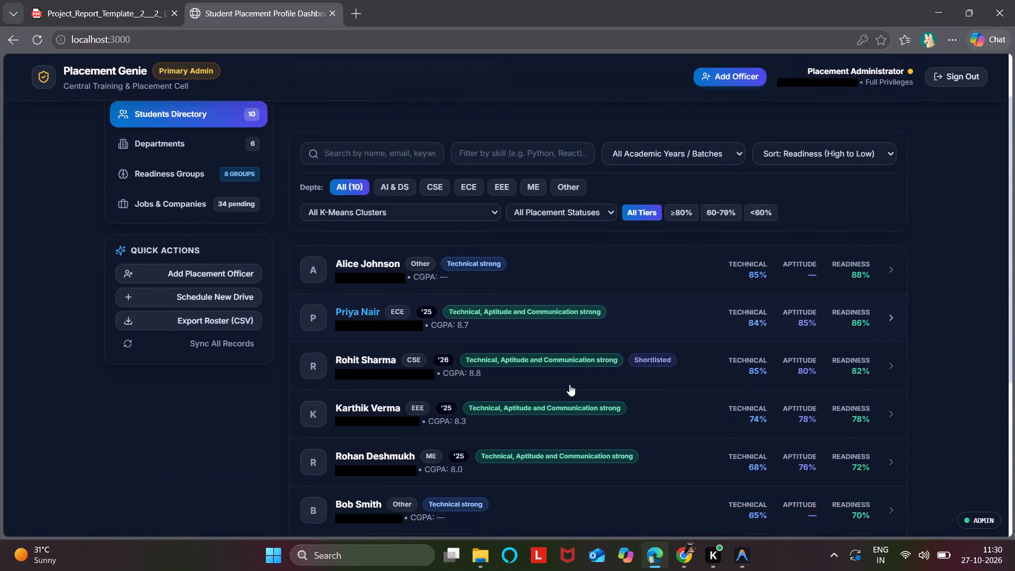
scroll(569, 384, "down", 2)
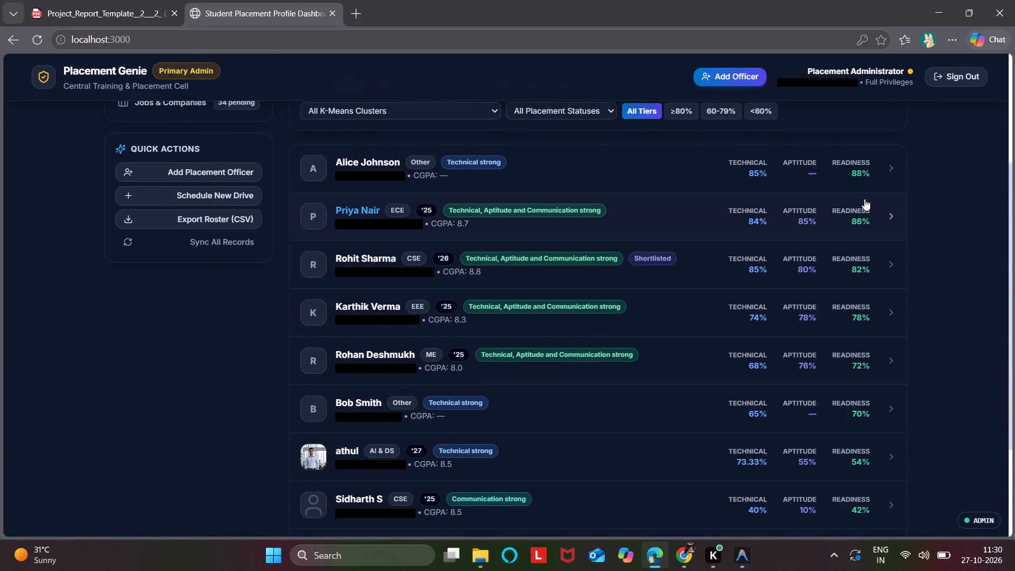
scroll(164, 252, "up", 2)
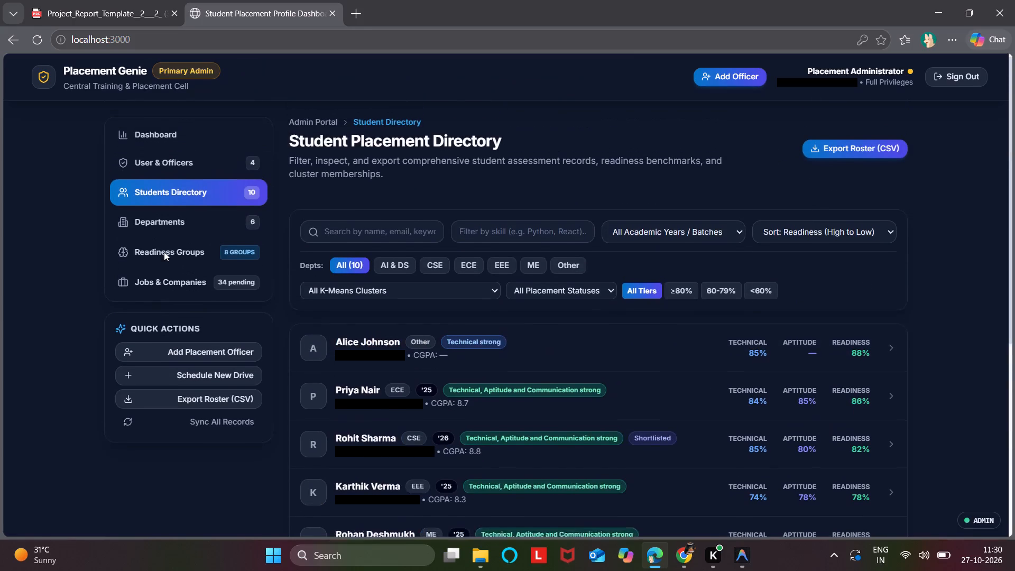
Open Readiness Groups and examine the cohort distribution, group profiles with recommended actions, and the student readiness directory.
left_click(184, 251)
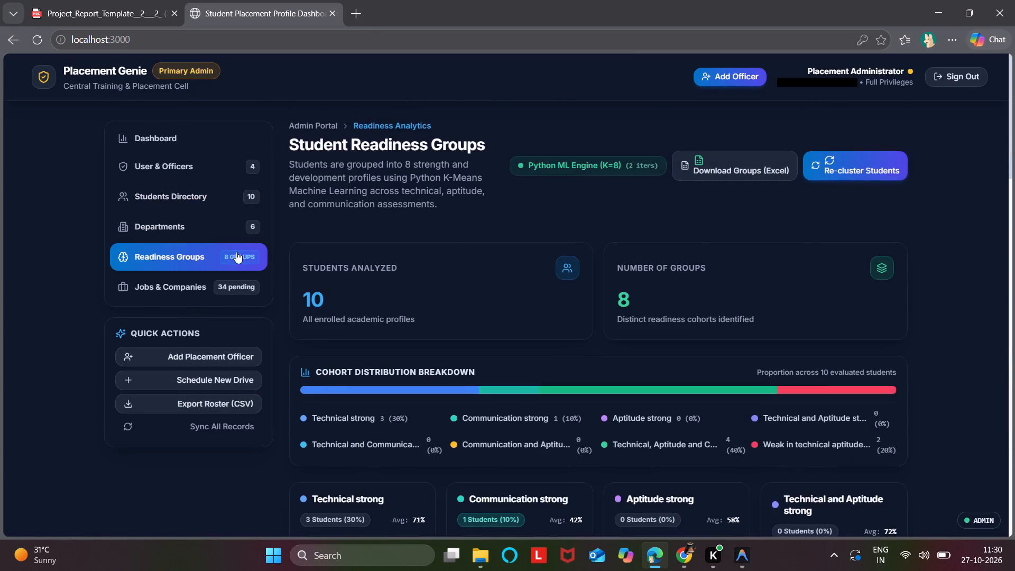
scroll(459, 247, "down", 4)
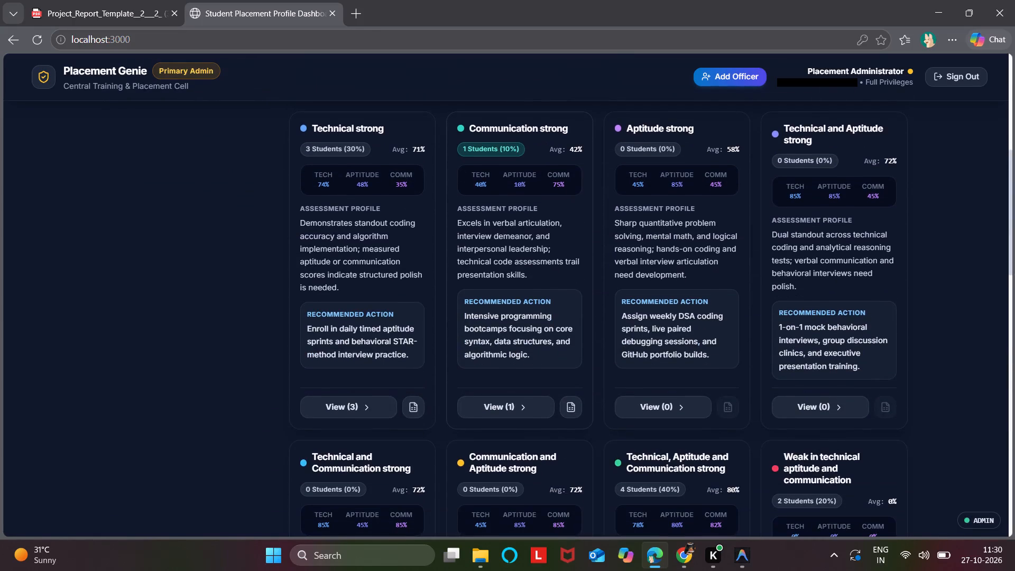
scroll(556, 270, "down", 2)
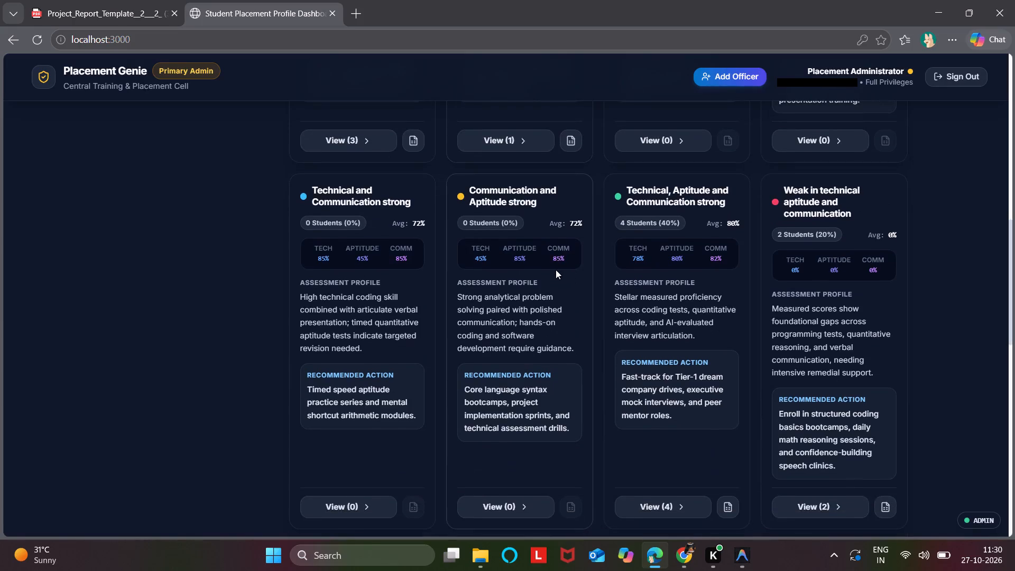
scroll(556, 270, "down", 4)
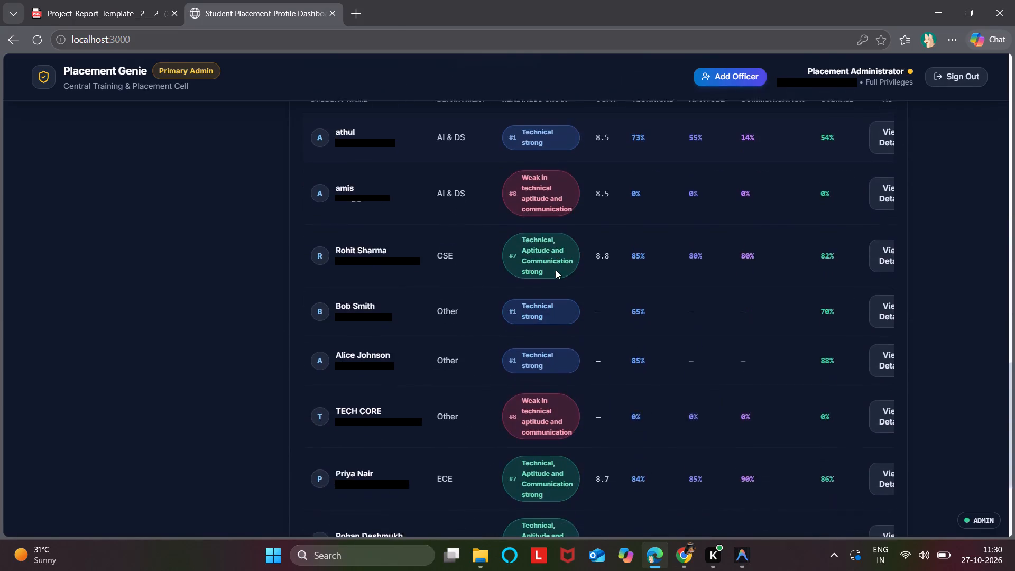
scroll(556, 270, "down", 2)
scroll(556, 270, "up", 3)
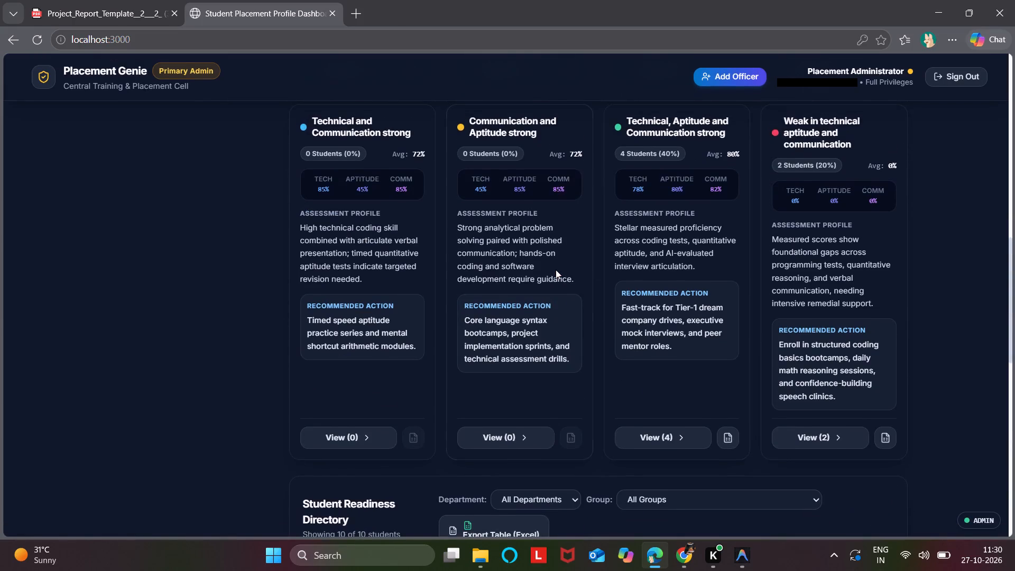
left_click(705, 357)
Filter the Student Readiness Directory by the "Technical, Aptitude and Communication strong" group and look through the matching students.
left_click(688, 223)
scroll(638, 320, "down", 3)
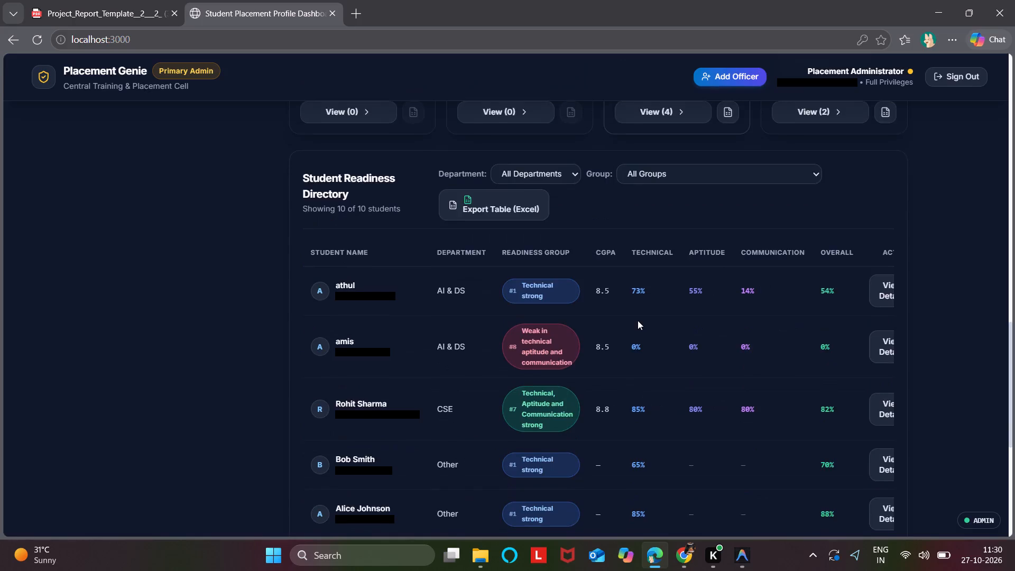
scroll(638, 320, "up", 2)
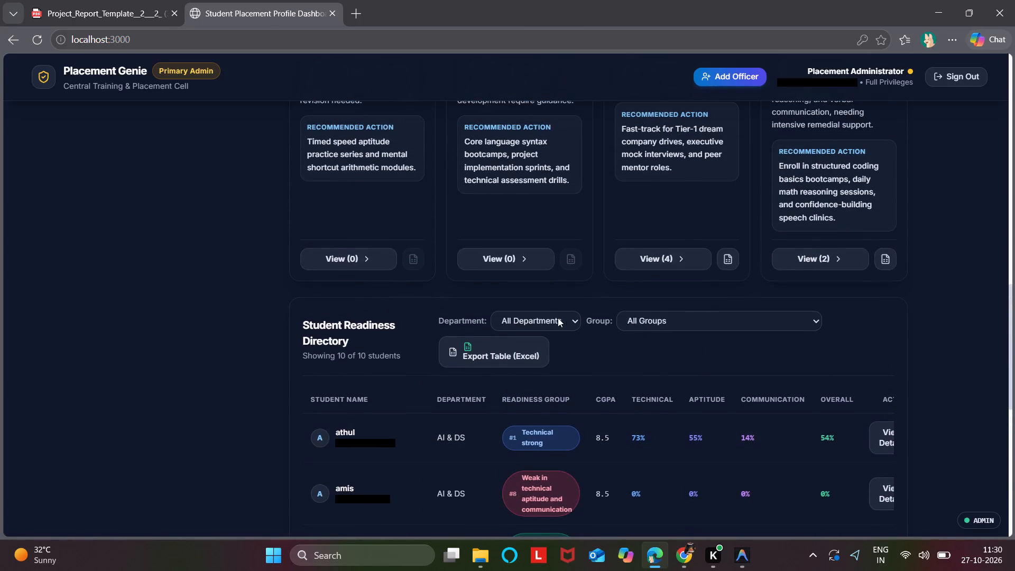
left_click(689, 321)
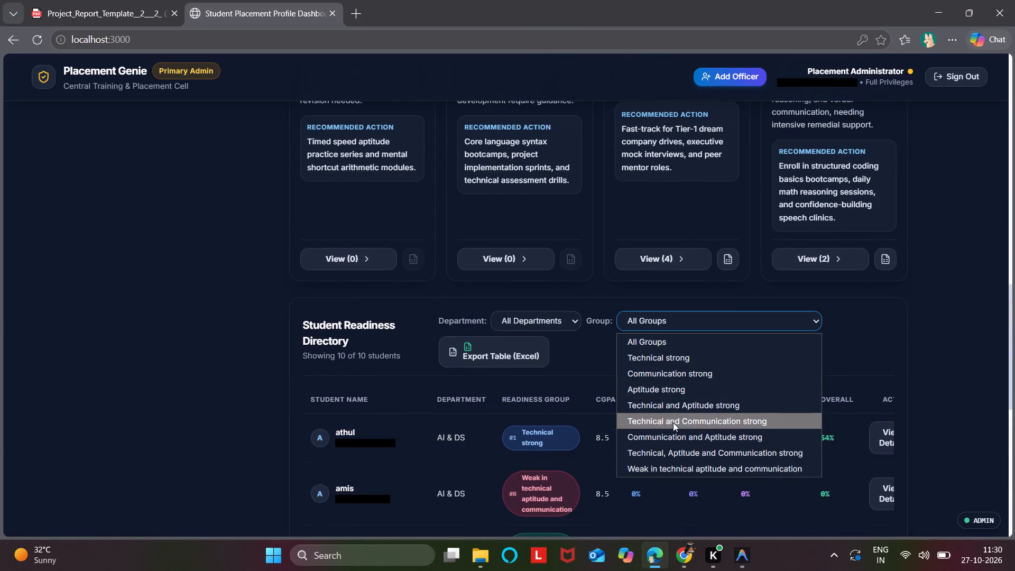
left_click(676, 453)
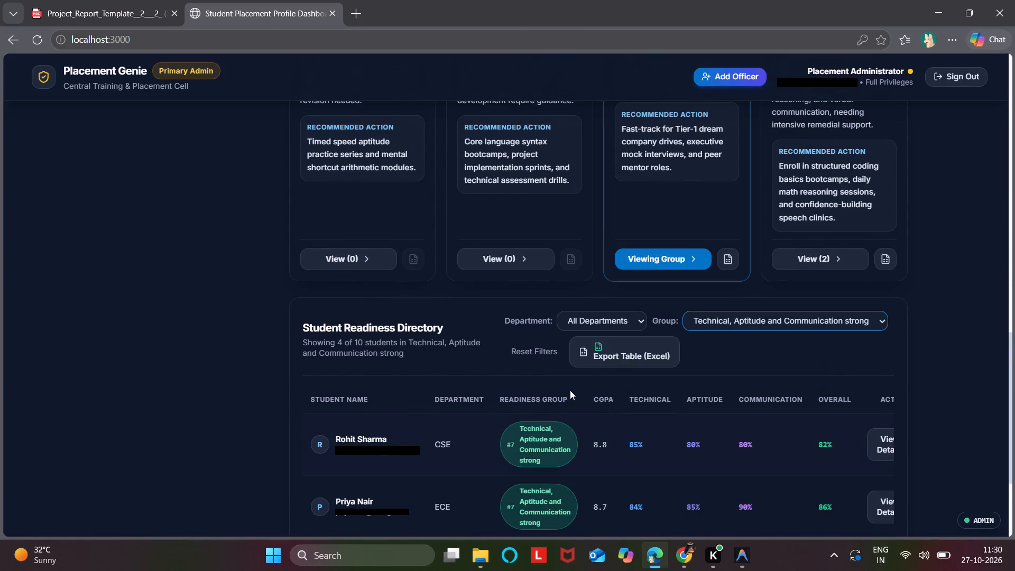
scroll(565, 388, "down", 3)
scroll(565, 388, "up", 1)
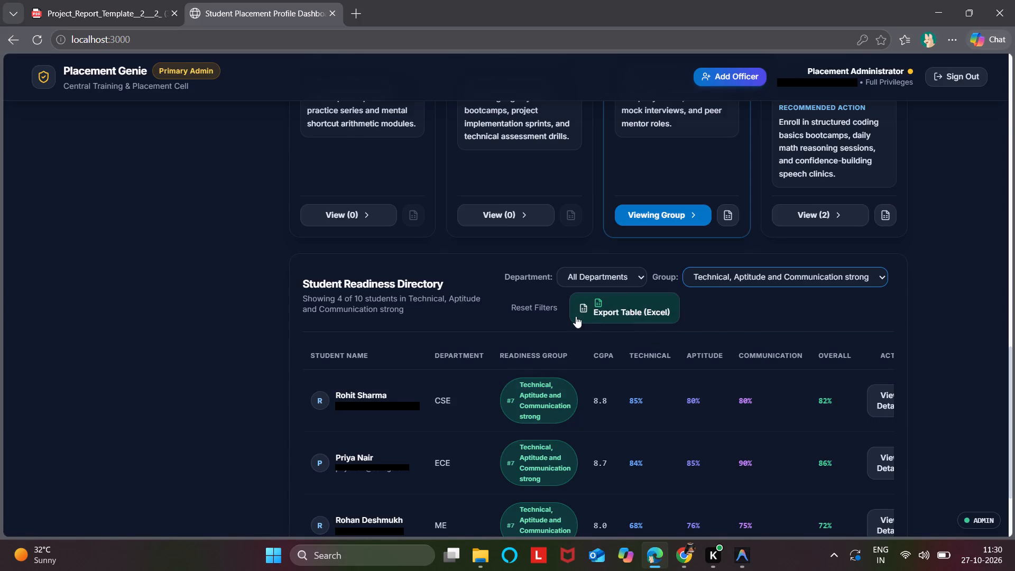
Open Jobs & Companies in the admin portal and look through the campus drive listings.
scroll(472, 266, "up", 3)
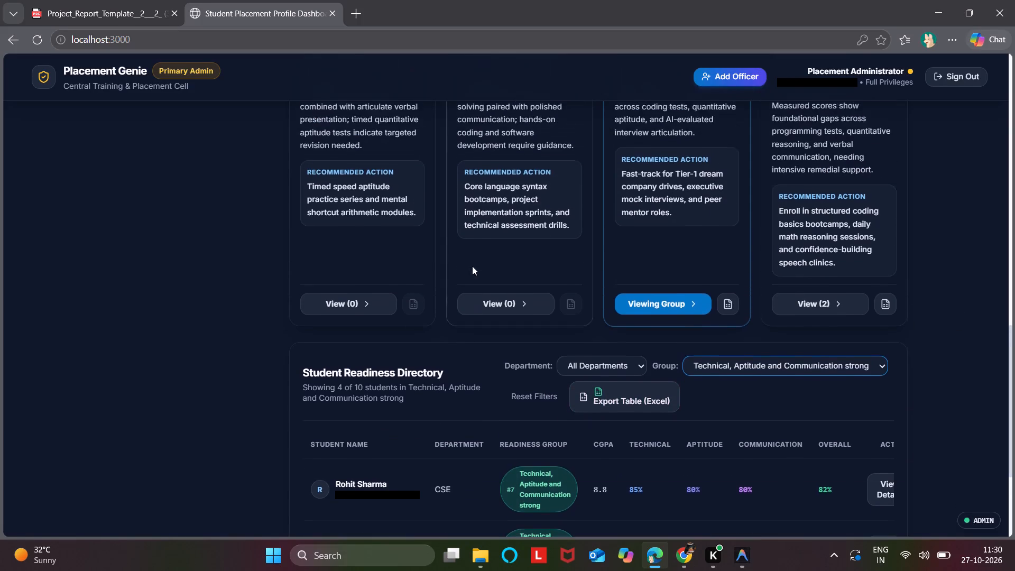
scroll(472, 266, "up", 5)
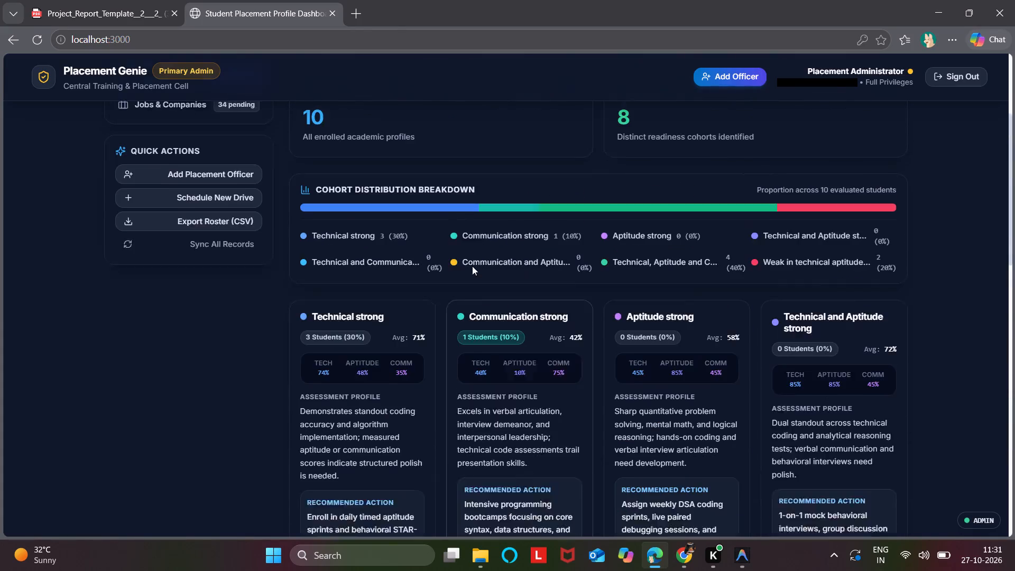
scroll(472, 266, "up", 2)
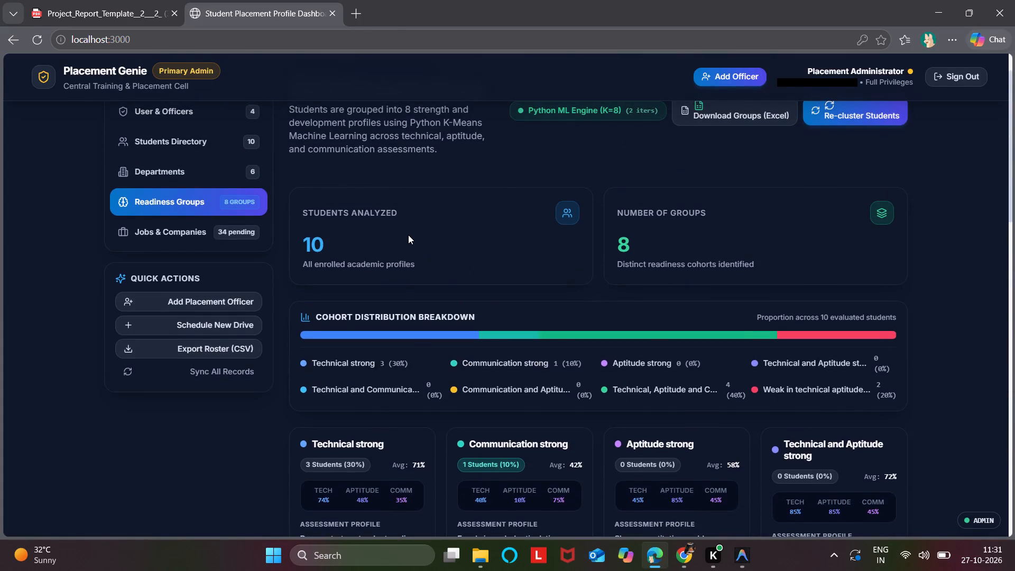
scroll(408, 235, "up", 1)
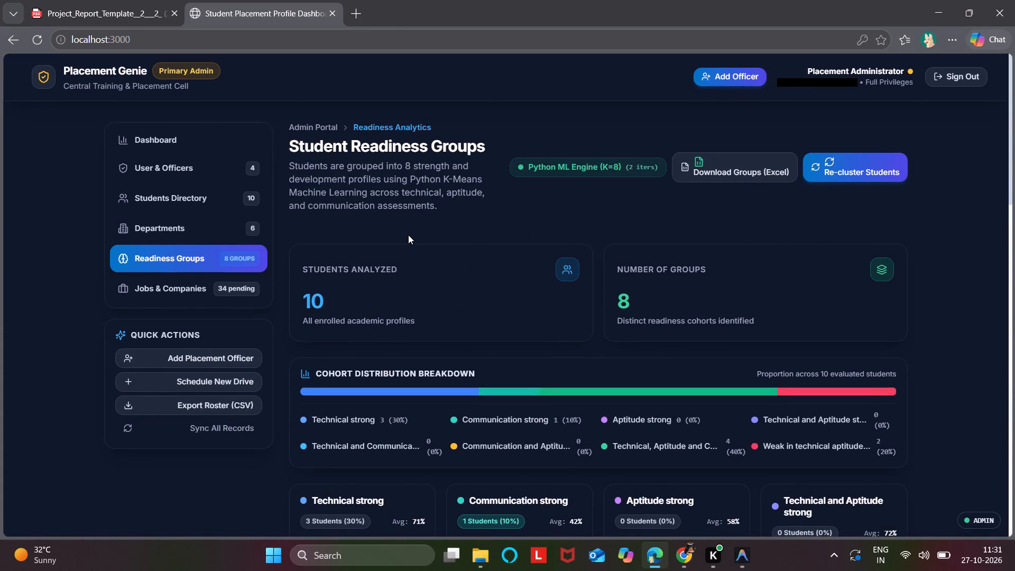
left_click(193, 287)
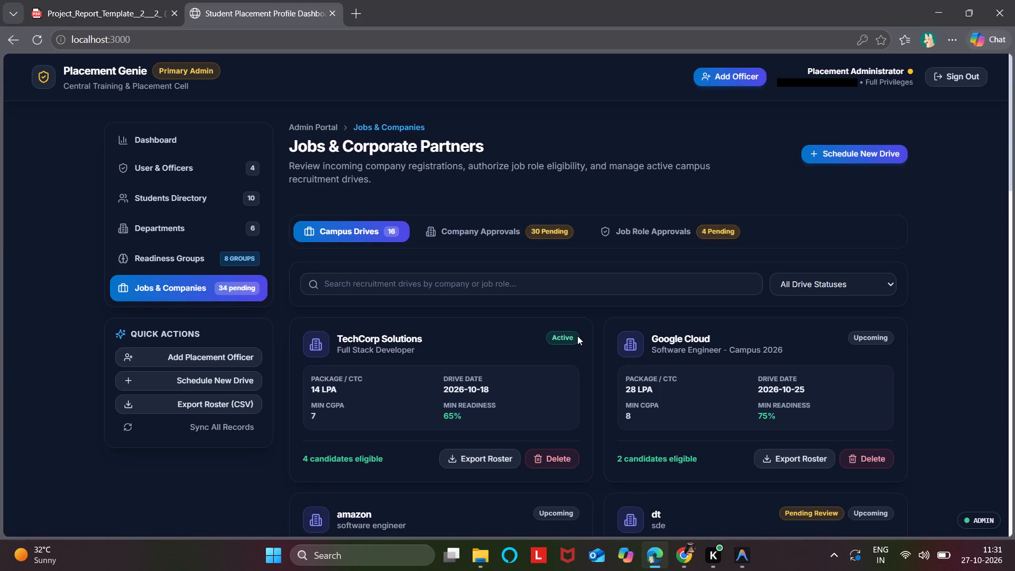
scroll(577, 336, "down", 1)
scroll(577, 336, "up", 1)
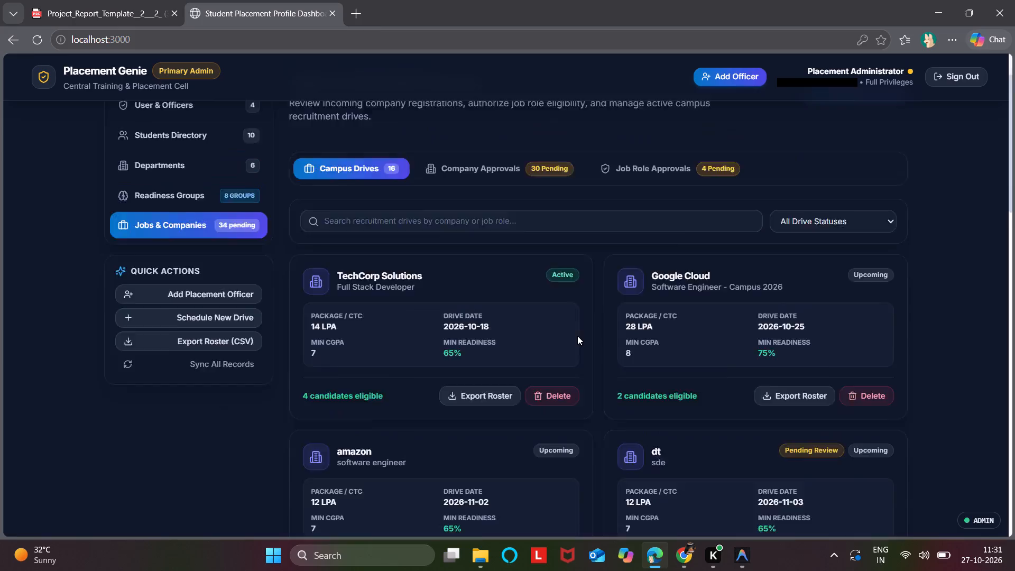
scroll(577, 336, "up", 1)
scroll(577, 336, "down", 4)
scroll(577, 336, "up", 2)
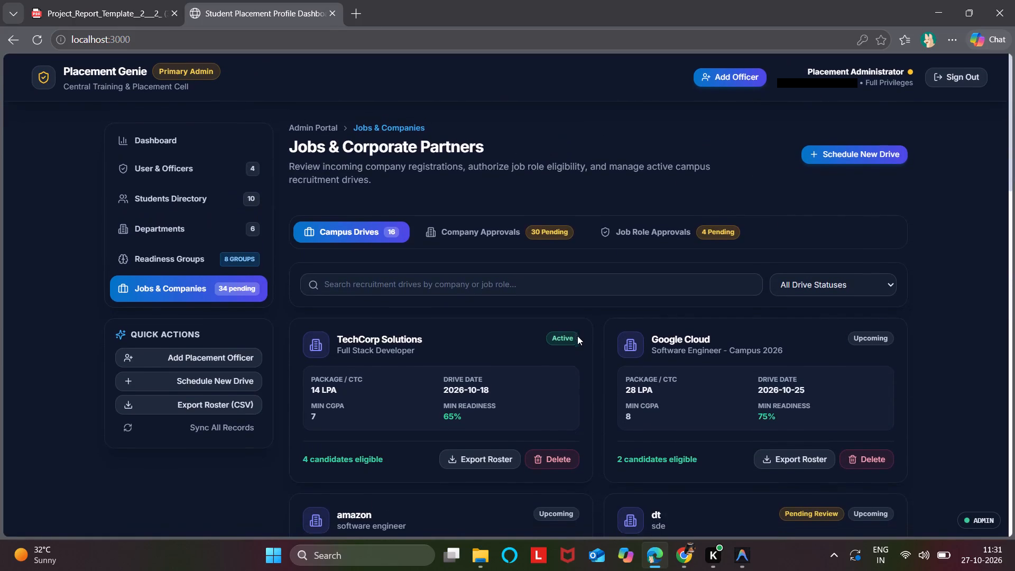
View Company Approvals and look through the registered companies and their approval statuses.
left_click(490, 228)
scroll(604, 356, "down", 1)
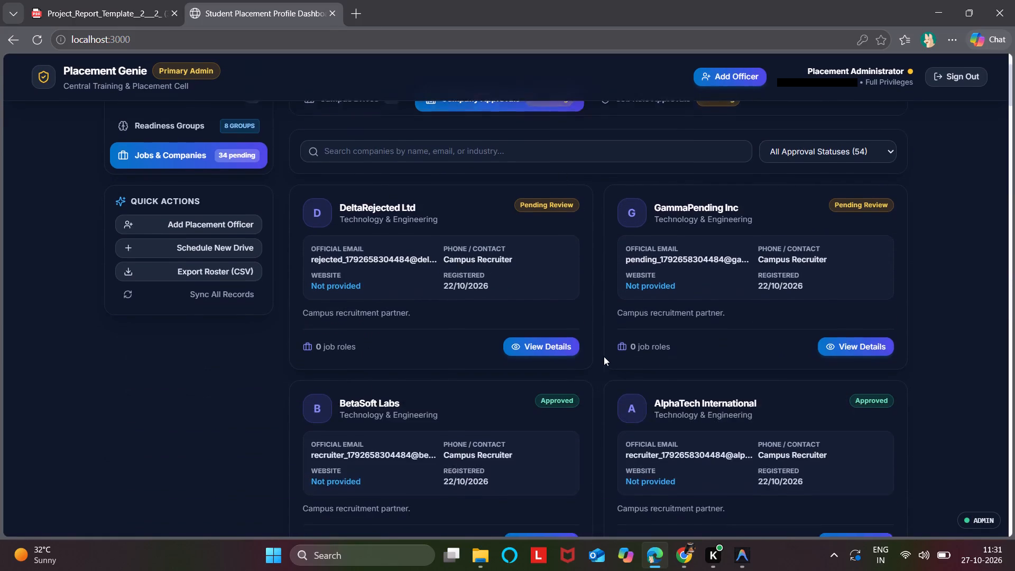
scroll(604, 356, "down", 1)
scroll(604, 356, "up", 1)
scroll(604, 356, "down", 3)
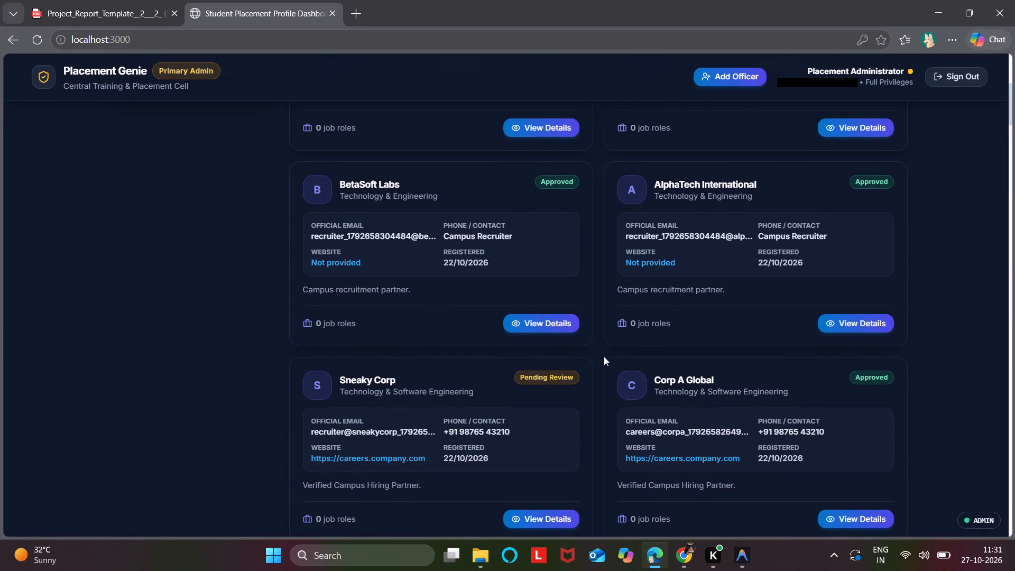
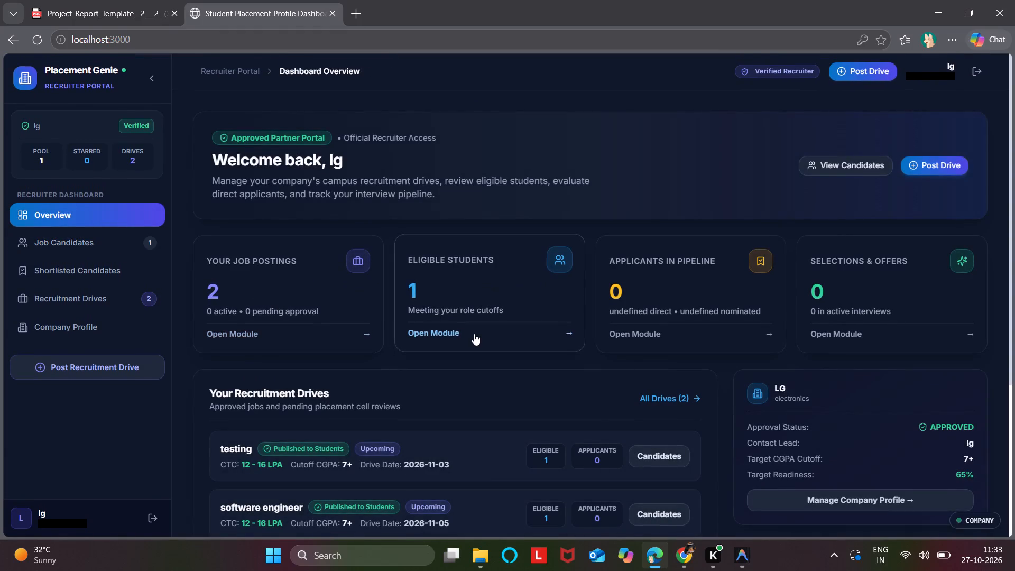
scroll(474, 334, "down", 4)
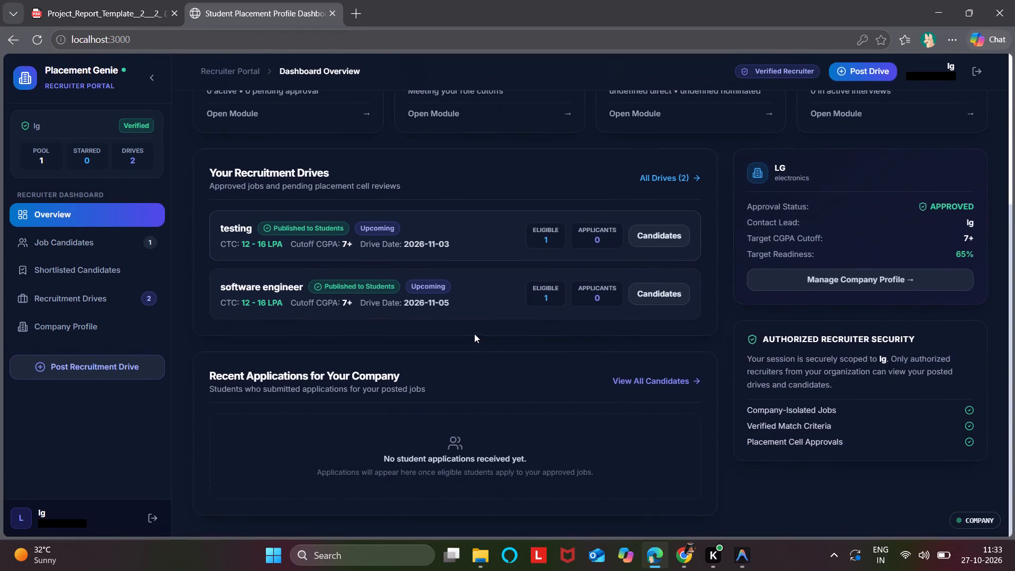
scroll(474, 334, "up", 4)
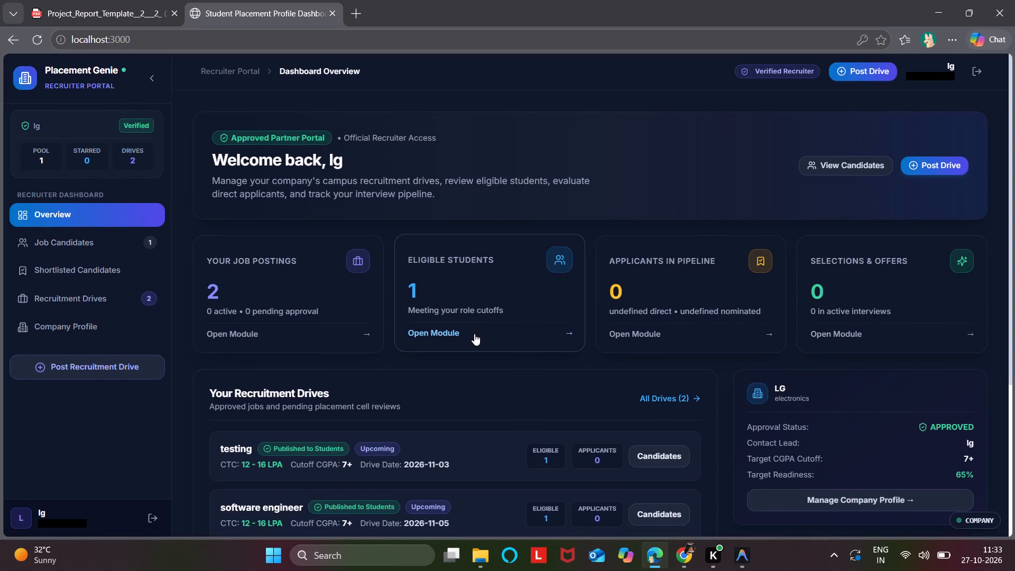
View the candidates from the Overview and examine the testing drive's role criteria, eligible students and candidate search field.
left_click(862, 168)
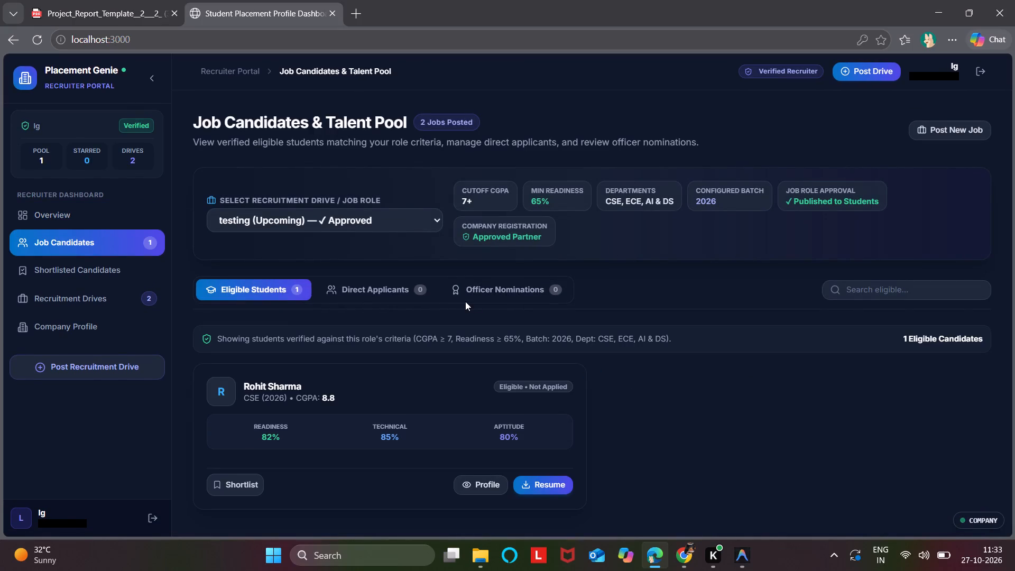
scroll(426, 328, "down", 1)
left_click(873, 291)
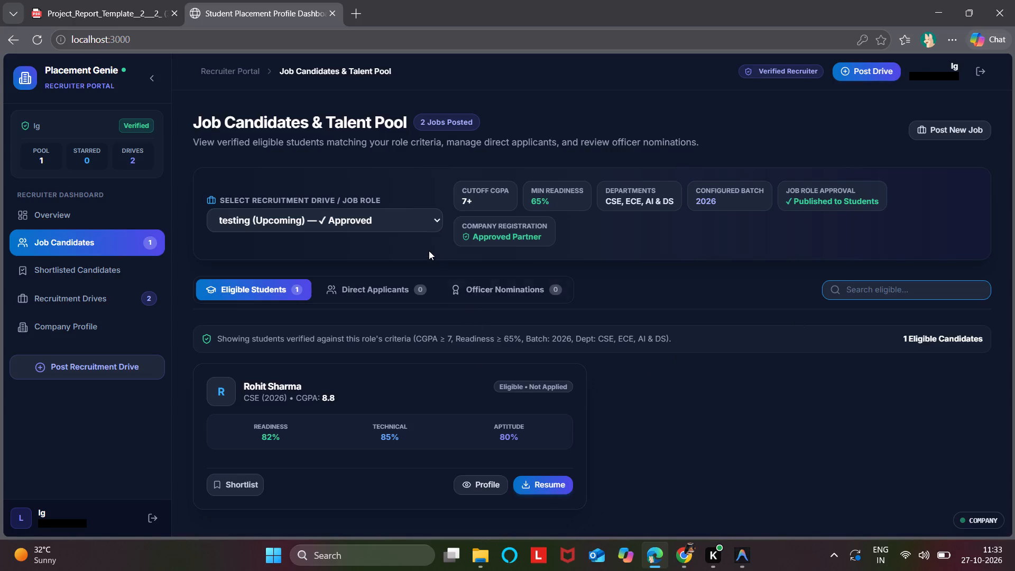
triple_click(493, 197)
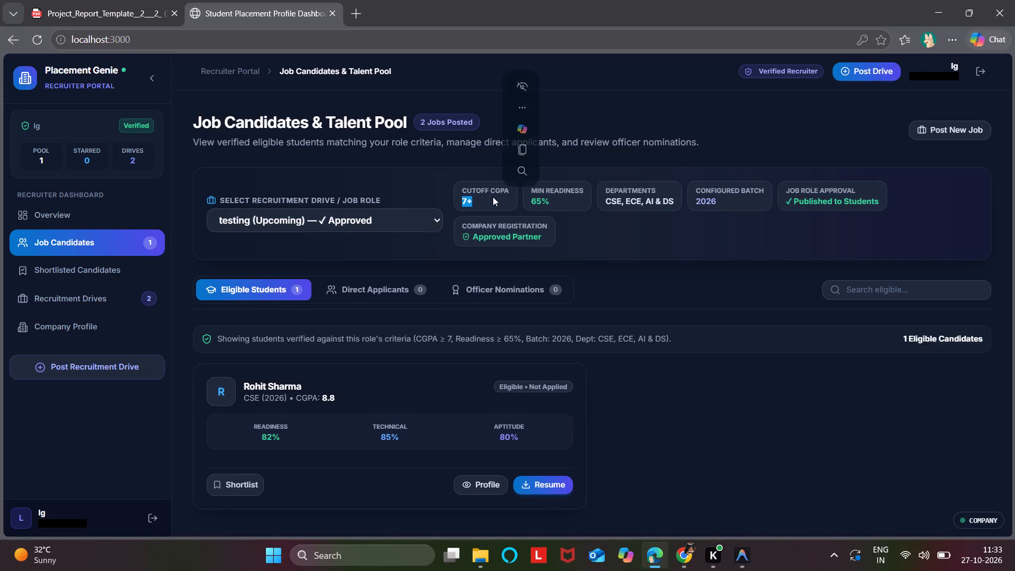
left_click(483, 199)
left_click(483, 199)
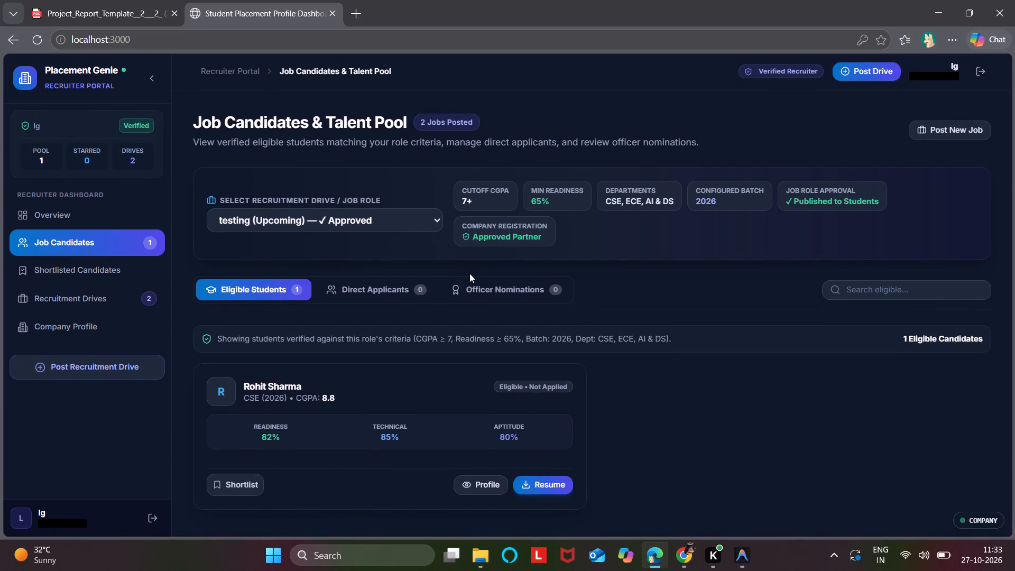
Open Recruitment Drives and look over the company's posted drives, including their packages, dates and eligibility cut-offs.
left_click(92, 299)
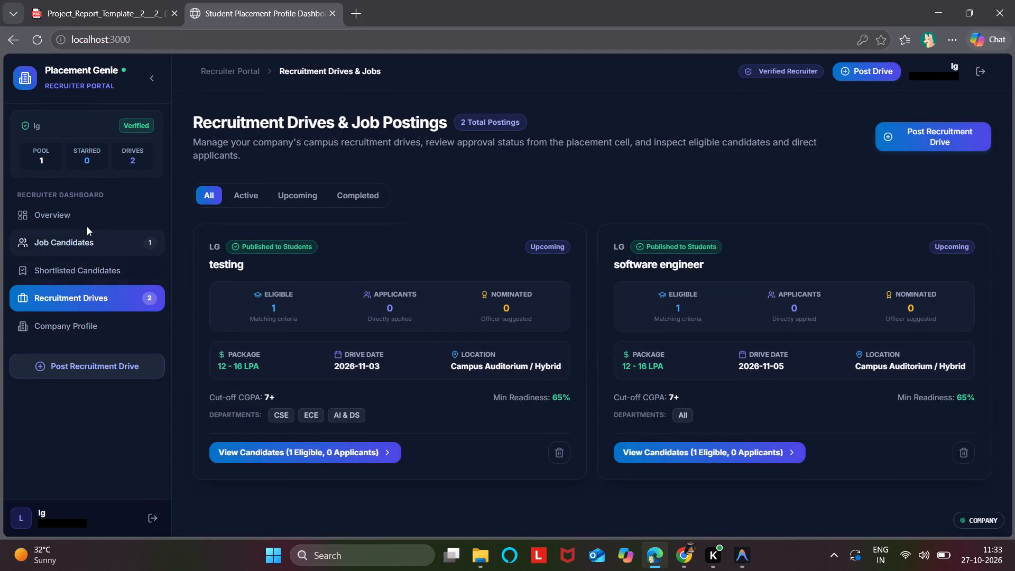
Return to the Overview, open the candidates of the testing drive, and look through its talent pool page.
left_click(88, 207)
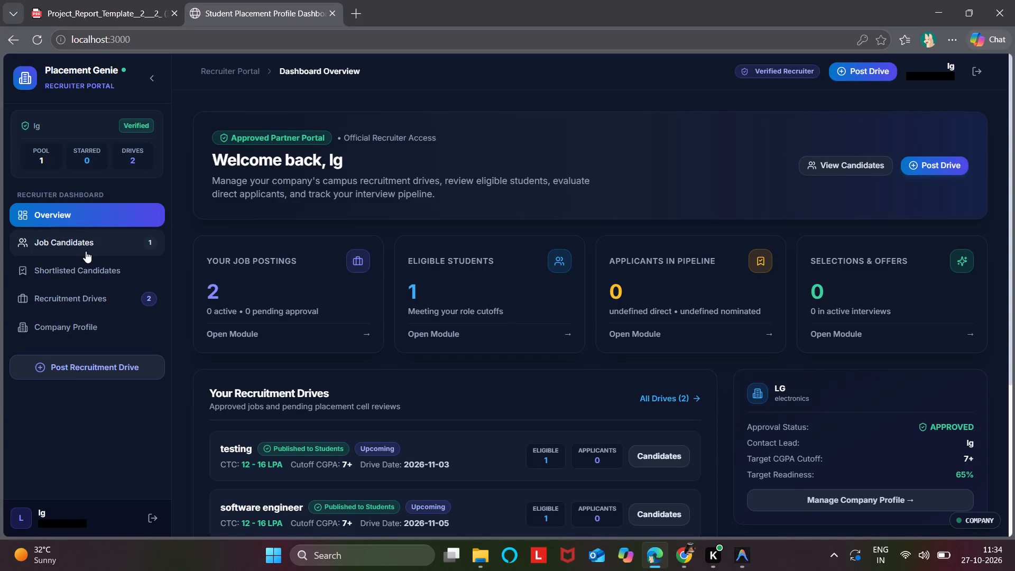
scroll(557, 429, "down", 1)
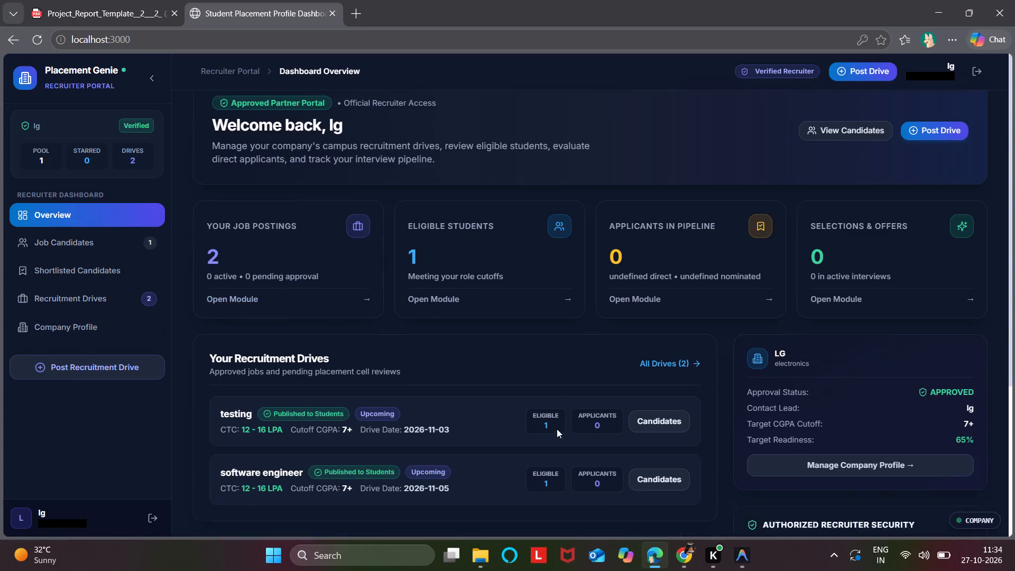
scroll(557, 429, "down", 1)
left_click(655, 337)
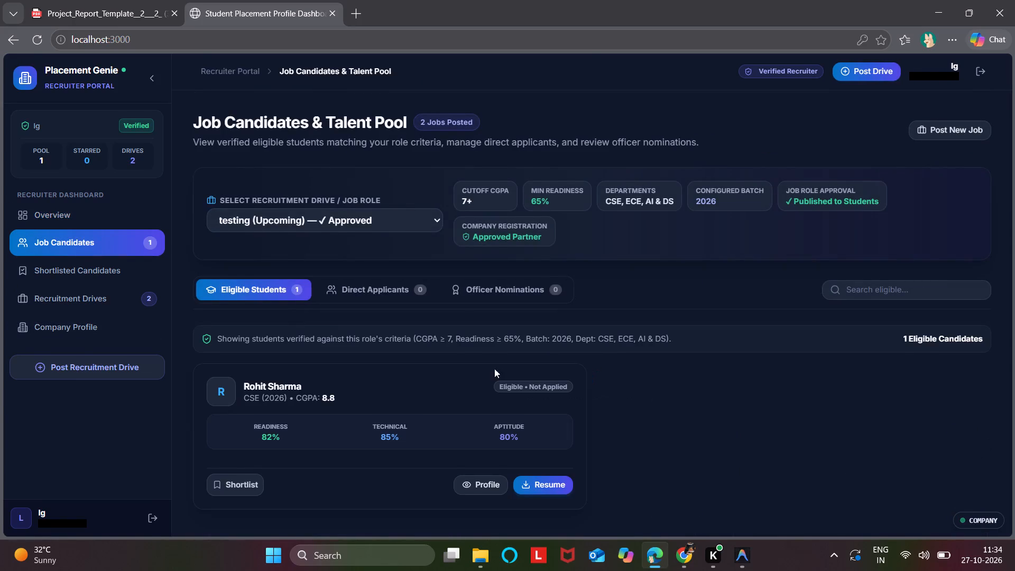
scroll(490, 371, "down", 3)
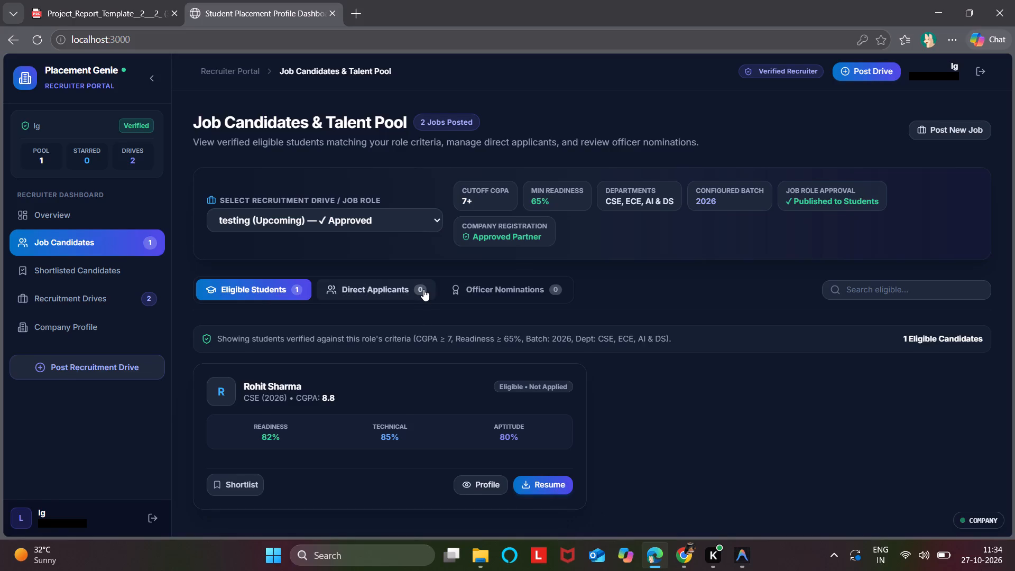
scroll(423, 289, "up", 1)
Review the Overview down to Recent Applications for Your Company, and view all candidates from that section.
left_click(55, 215)
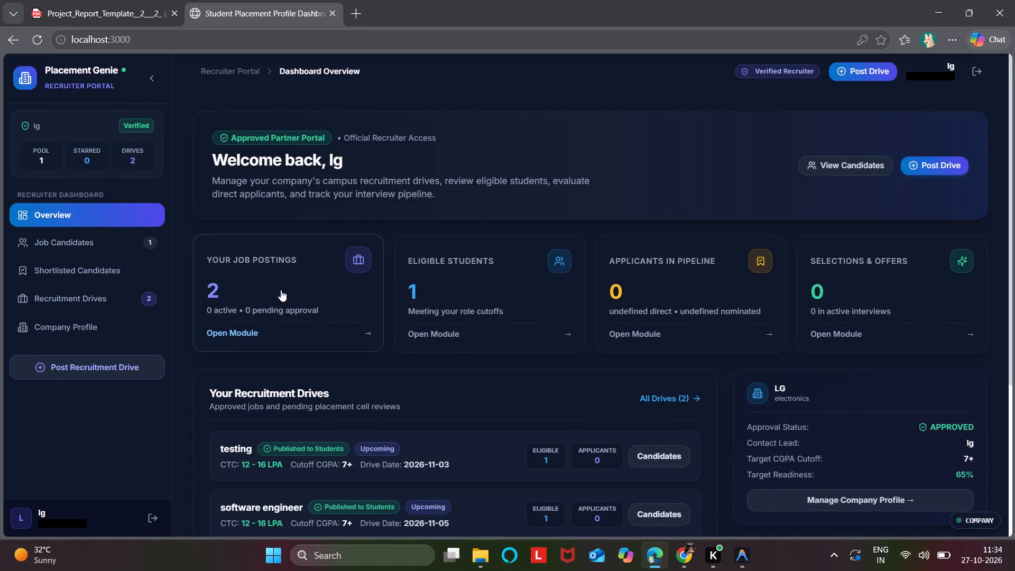
scroll(281, 290, "down", 1)
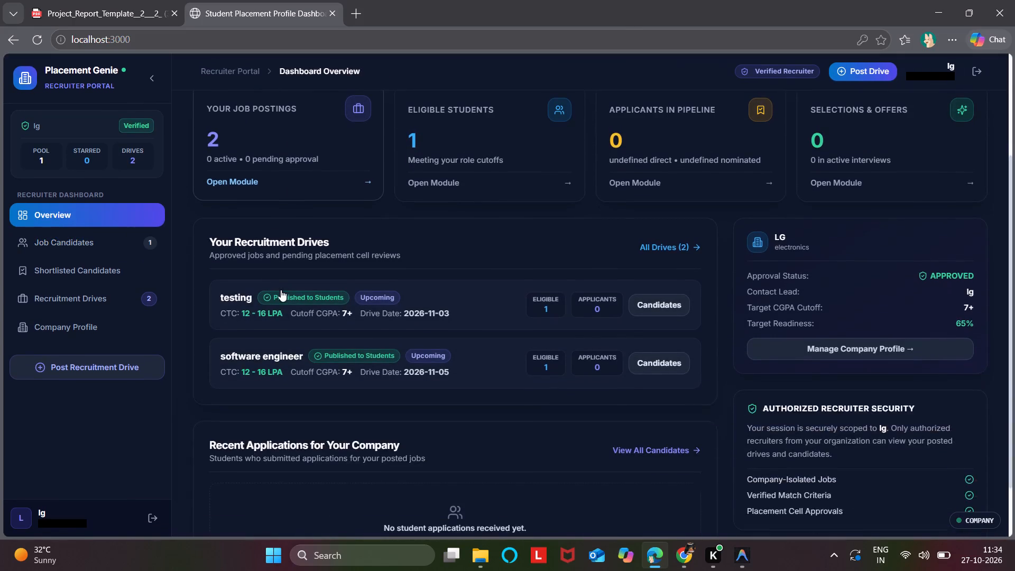
scroll(281, 290, "down", 3)
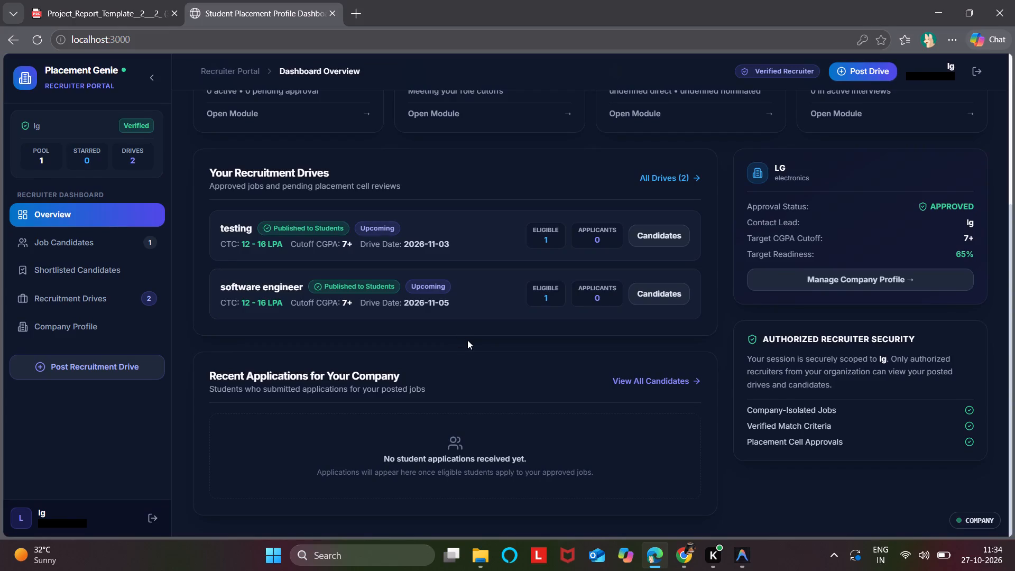
left_click(650, 379)
scroll(453, 390, "down", 1)
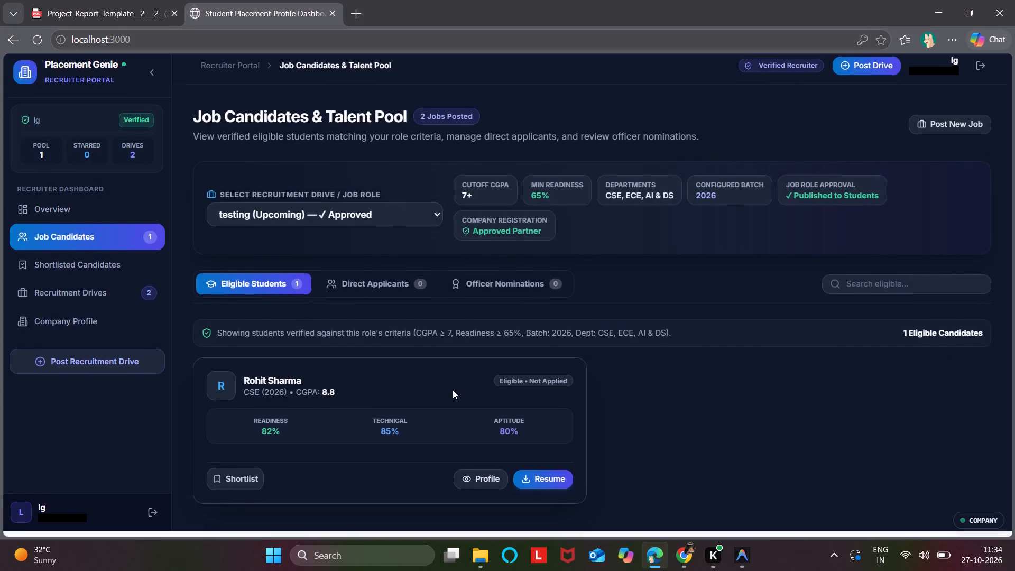
scroll(453, 390, "down", 1)
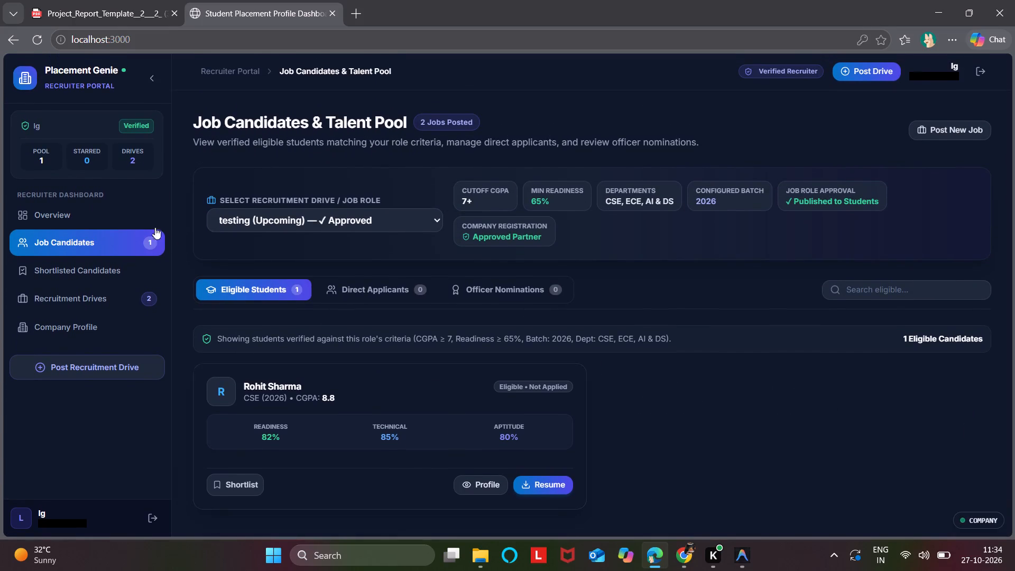
Revisit the Overview, reopen Job Candidates, and check the Direct Applicants list before returning to Eligible Students.
left_click(99, 218)
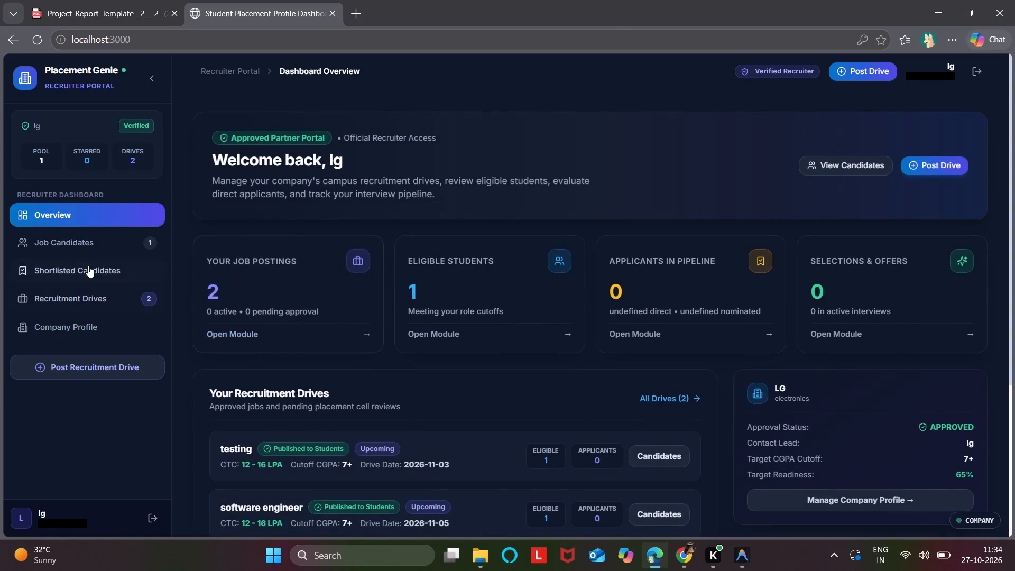
left_click(82, 251)
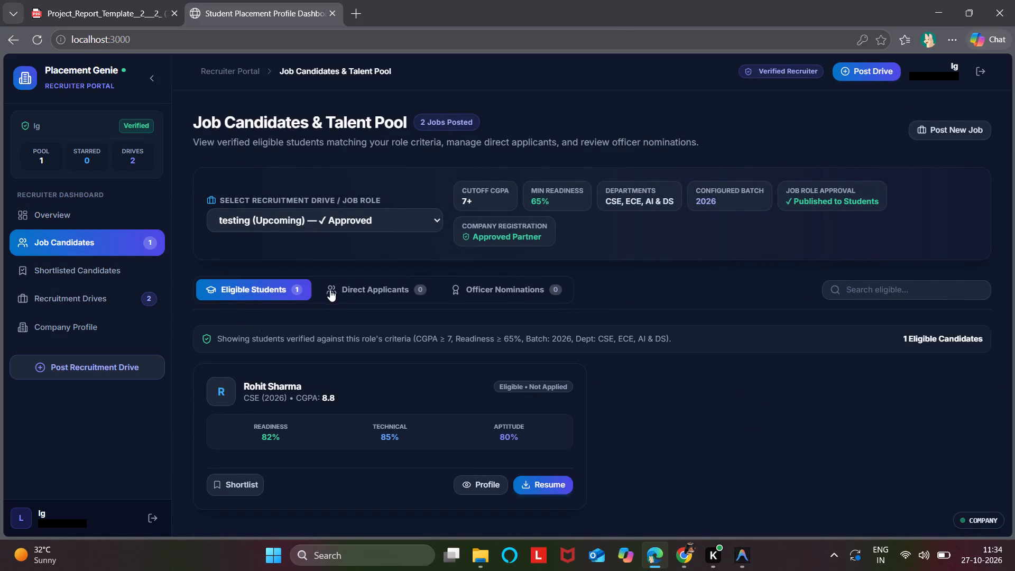
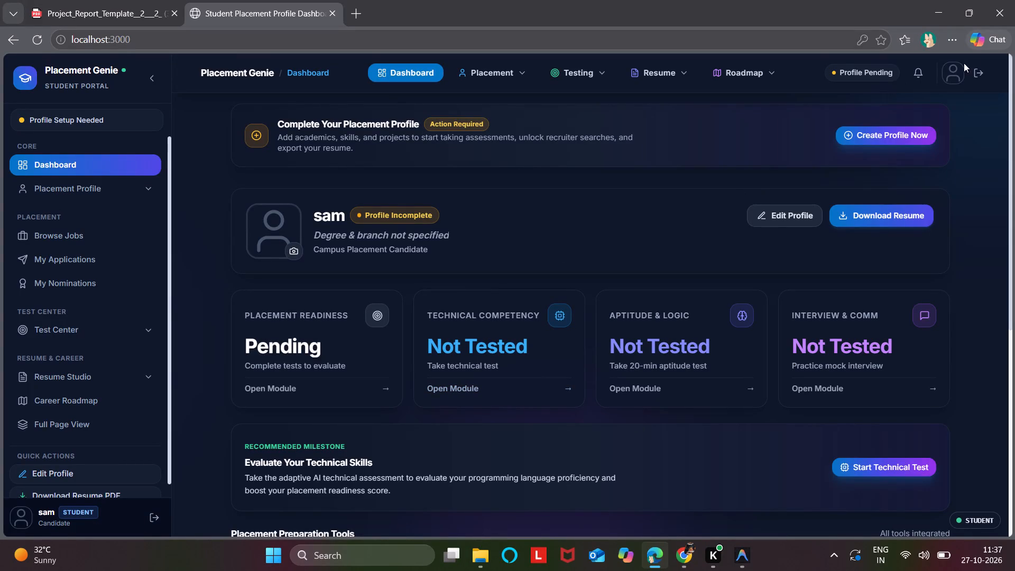
Clear the desktop by closing the Edge browser and the Antigravity IDE and minimizing the Chrome window showing ChatGPT.
left_click(1006, 4)
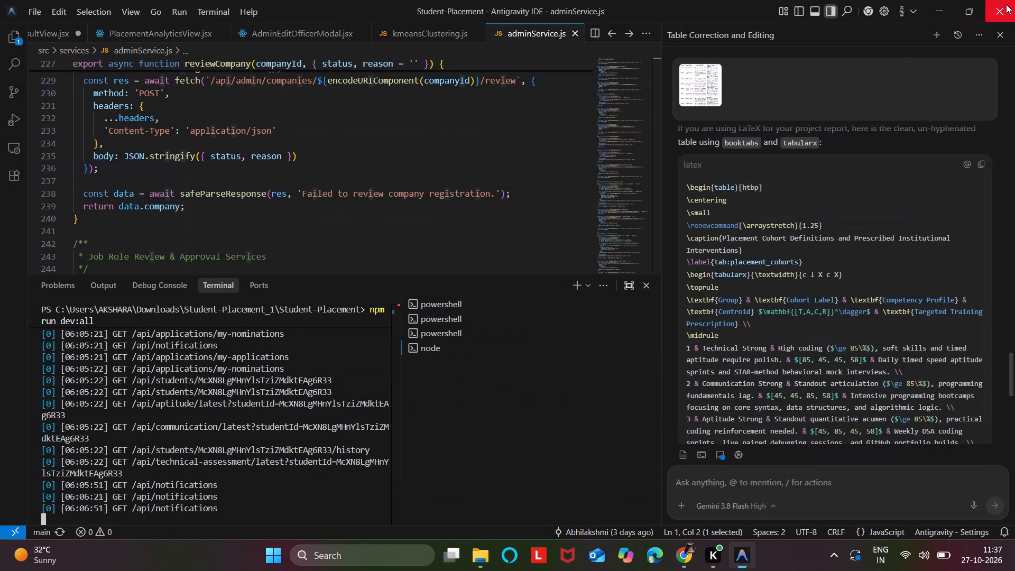
left_click(1006, 4)
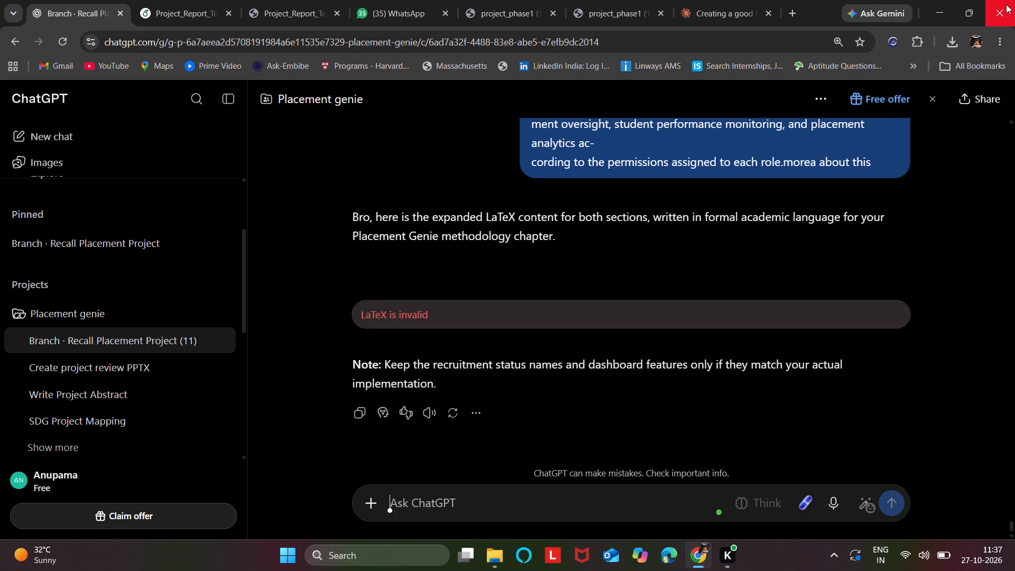
left_click(940, 13)
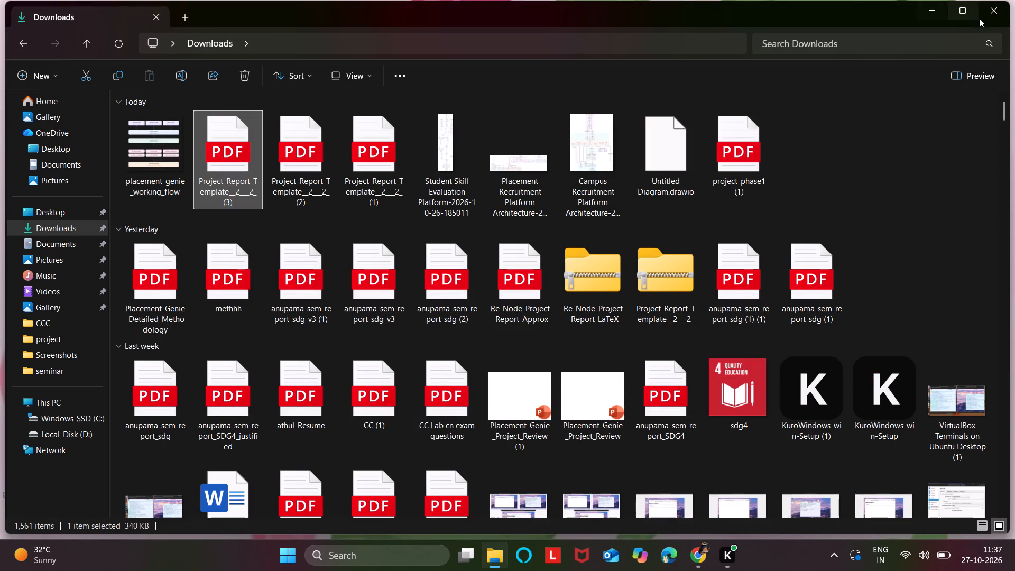